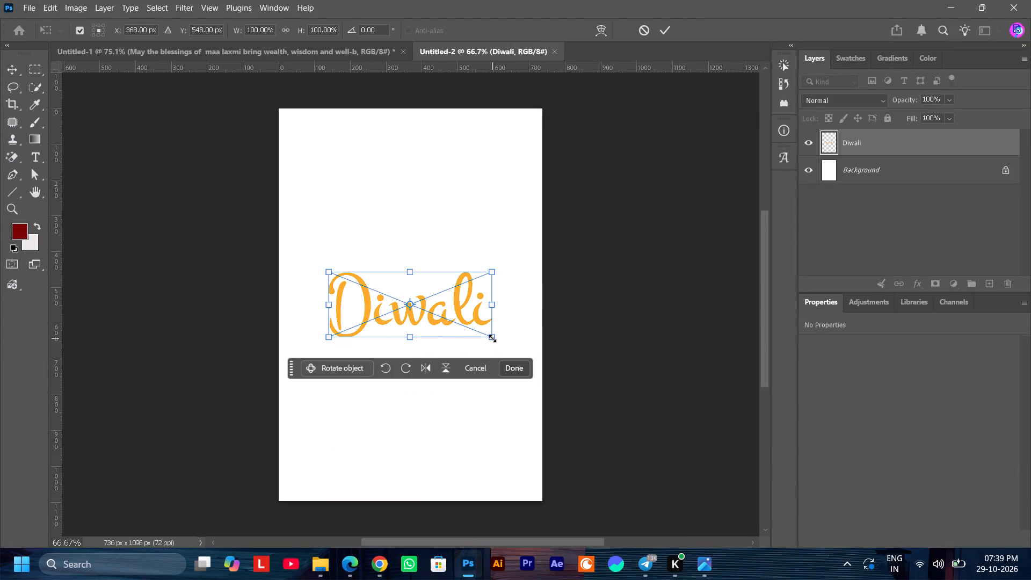
Scale the Diwali lettering proportionally to about 140% and place it in the upper part of the page, centred horizontally.
{"action": "left_click_drag", "start_coordinate": [492, 338], "coordinate": [514, 378], "text": "alt+shift"}
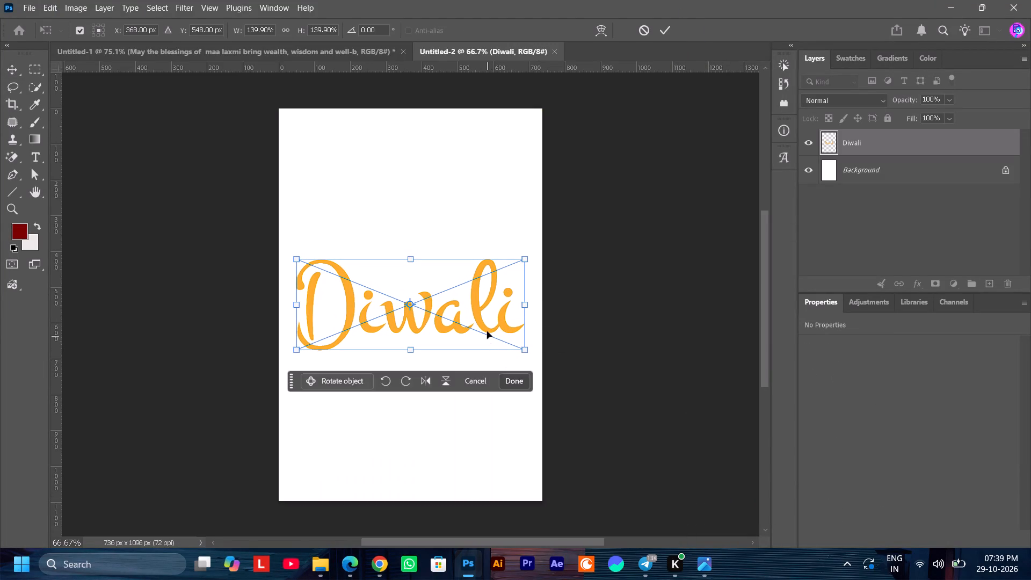
{"action": "left_click_drag", "start_coordinate": [487, 331], "coordinate": [486, 239]}
{"action": "left_click", "coordinate": [519, 285]}
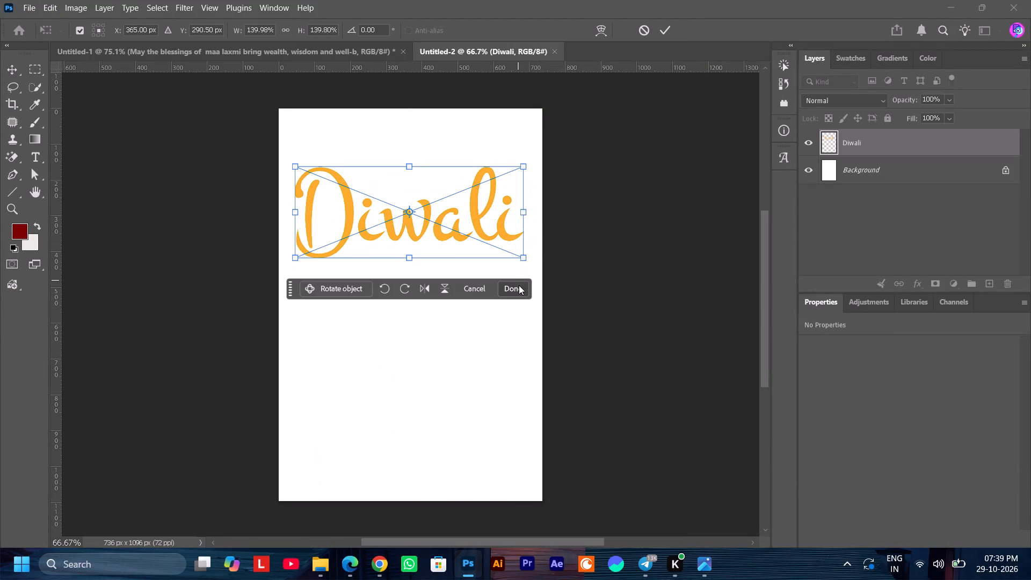
Enable Bevel & Emboss in the Diwali layer's style and set its depth to 355%.
{"action": "double_click", "coordinate": [881, 146]}
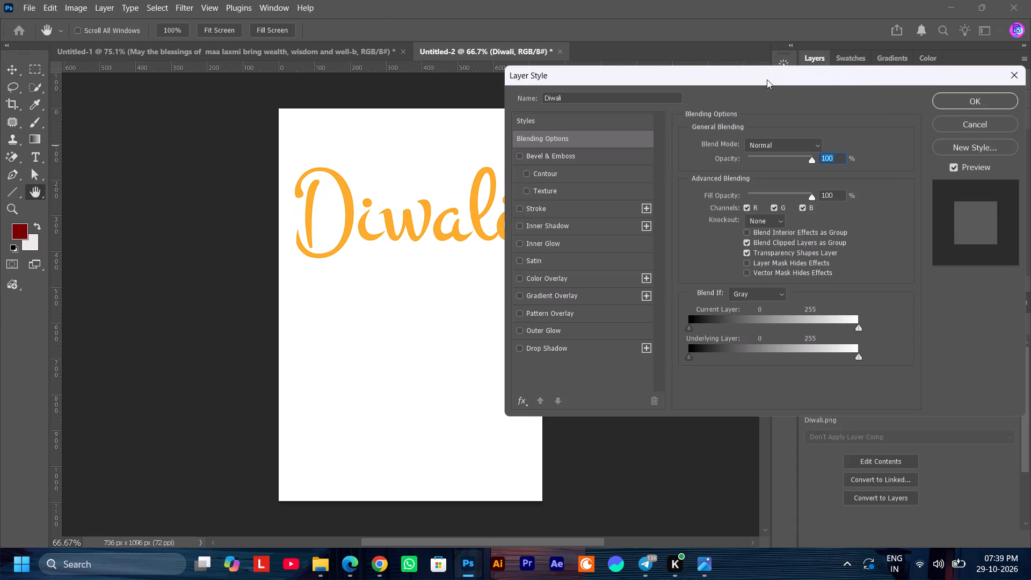
{"action": "left_click_drag", "start_coordinate": [767, 78], "coordinate": [807, 78]}
{"action": "left_click", "coordinate": [559, 155]}
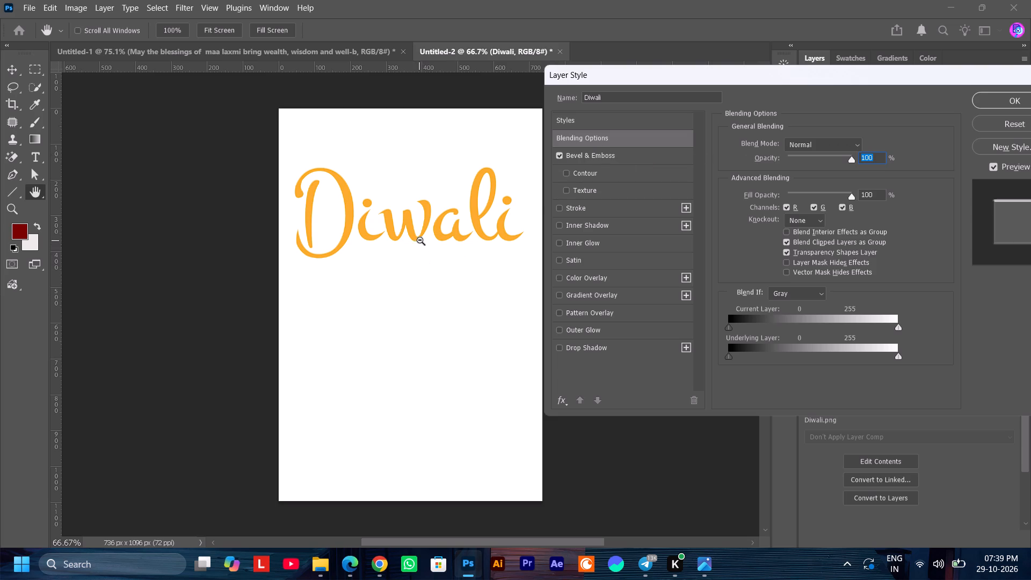
{"action": "scroll", "coordinate": [420, 240], "scroll_direction": "up", "scroll_amount": 3}
{"action": "left_click", "coordinate": [602, 155]}
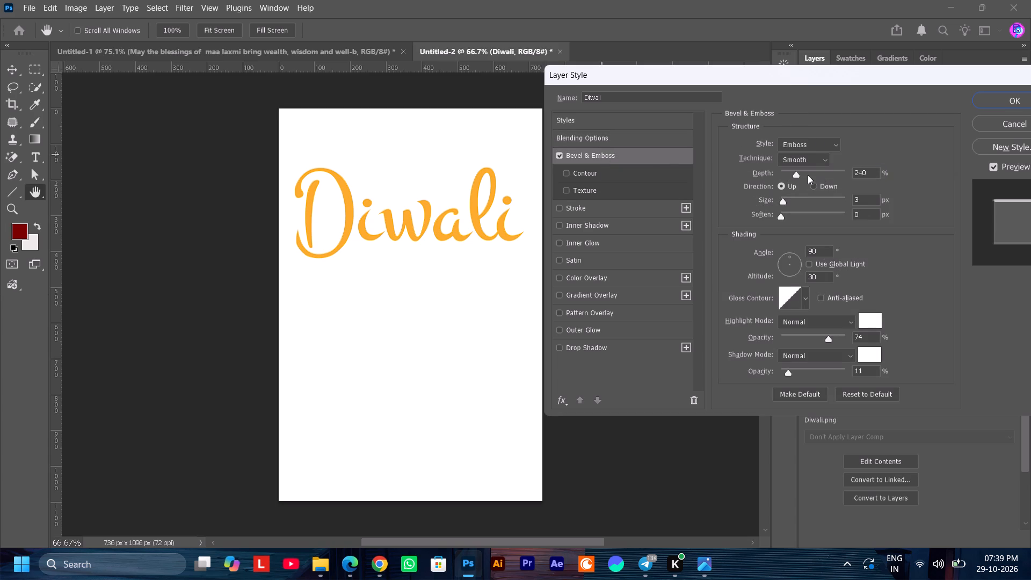
{"action": "left_click_drag", "start_coordinate": [795, 175], "coordinate": [824, 177]}
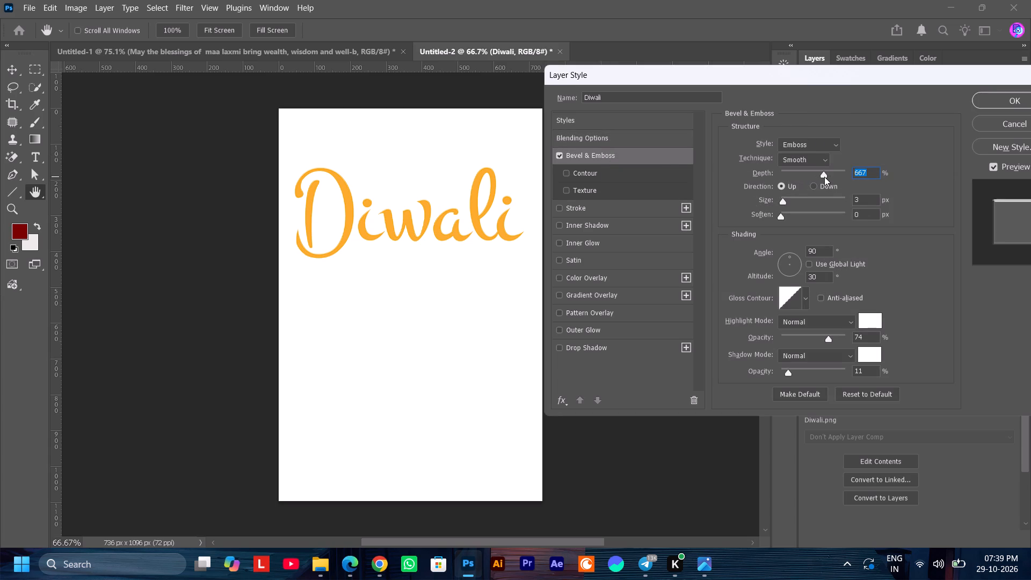
{"action": "left_click_drag", "start_coordinate": [824, 177], "coordinate": [832, 177]}
{"action": "left_click_drag", "start_coordinate": [832, 177], "coordinate": [816, 188]}
{"action": "left_click_drag", "start_coordinate": [816, 188], "coordinate": [804, 207]}
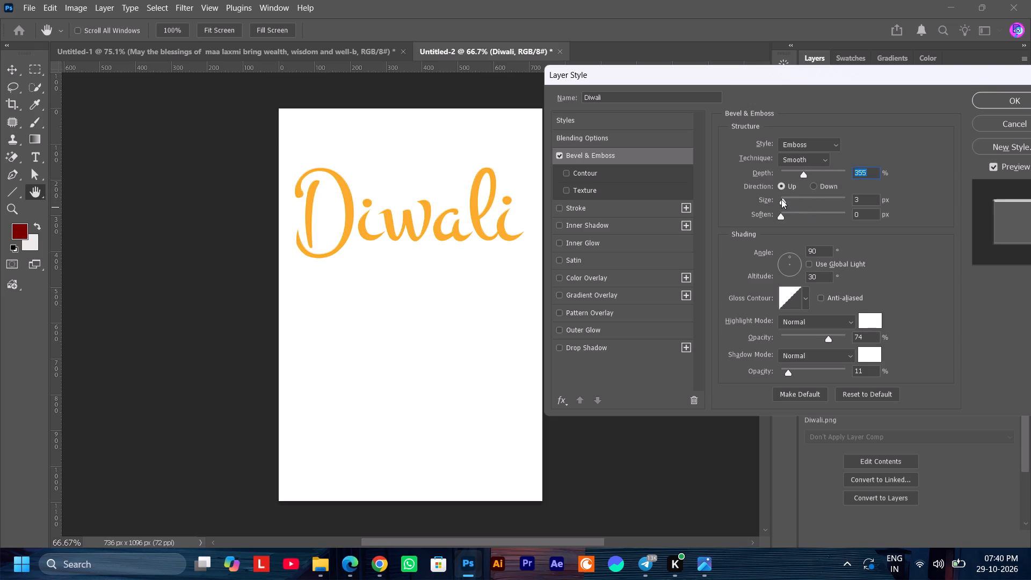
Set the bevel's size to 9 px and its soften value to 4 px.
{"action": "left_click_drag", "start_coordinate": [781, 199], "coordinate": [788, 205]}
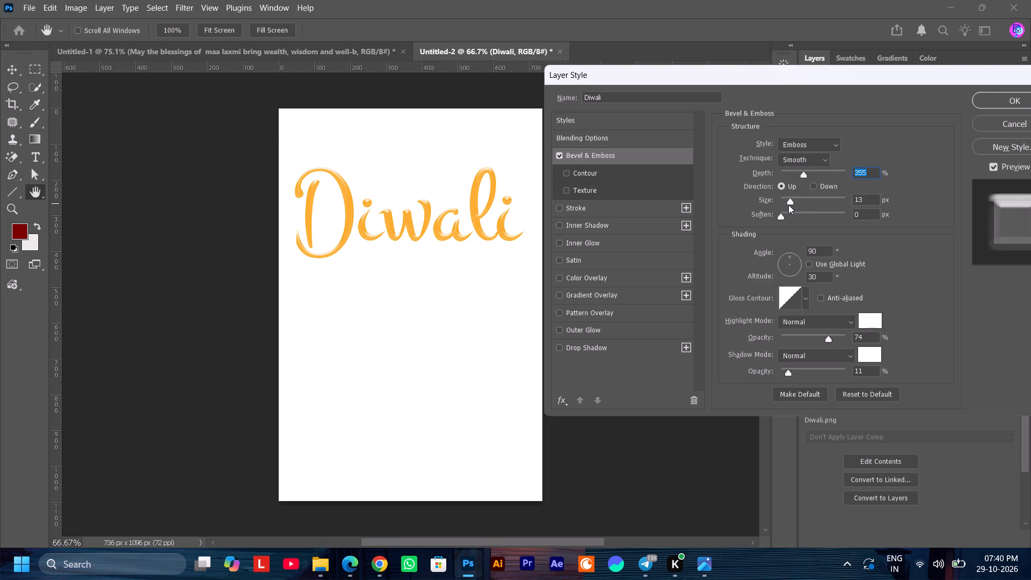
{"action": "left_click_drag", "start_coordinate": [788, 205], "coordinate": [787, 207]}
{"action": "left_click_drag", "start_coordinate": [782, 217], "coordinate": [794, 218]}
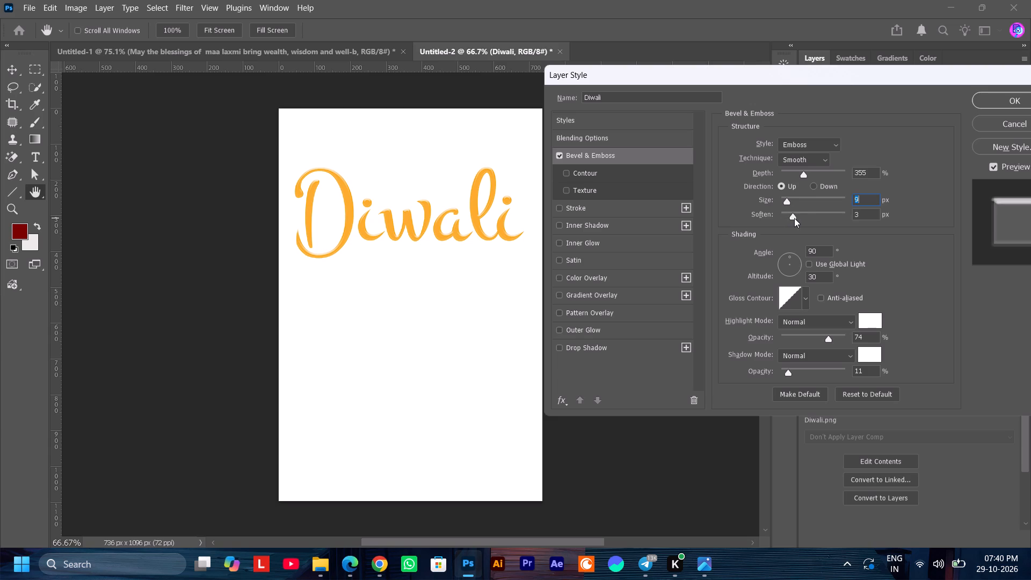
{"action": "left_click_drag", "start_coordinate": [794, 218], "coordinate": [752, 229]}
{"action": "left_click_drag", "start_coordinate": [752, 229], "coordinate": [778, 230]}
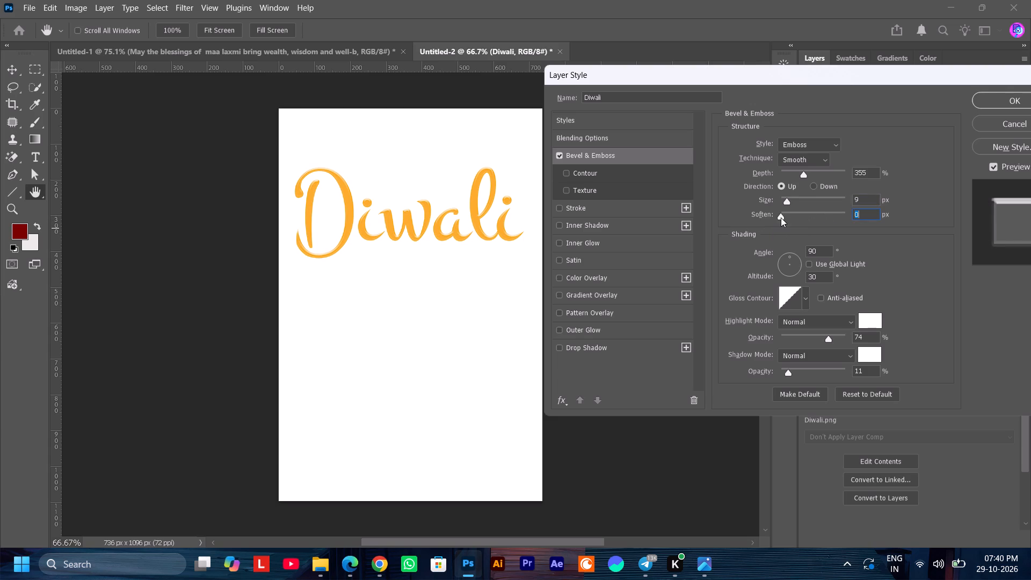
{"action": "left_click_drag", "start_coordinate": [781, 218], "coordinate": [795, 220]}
Set the bevel's highlight opacity to 100% and its shadow opacity to 0%.
{"action": "left_click_drag", "start_coordinate": [830, 341], "coordinate": [850, 340]}
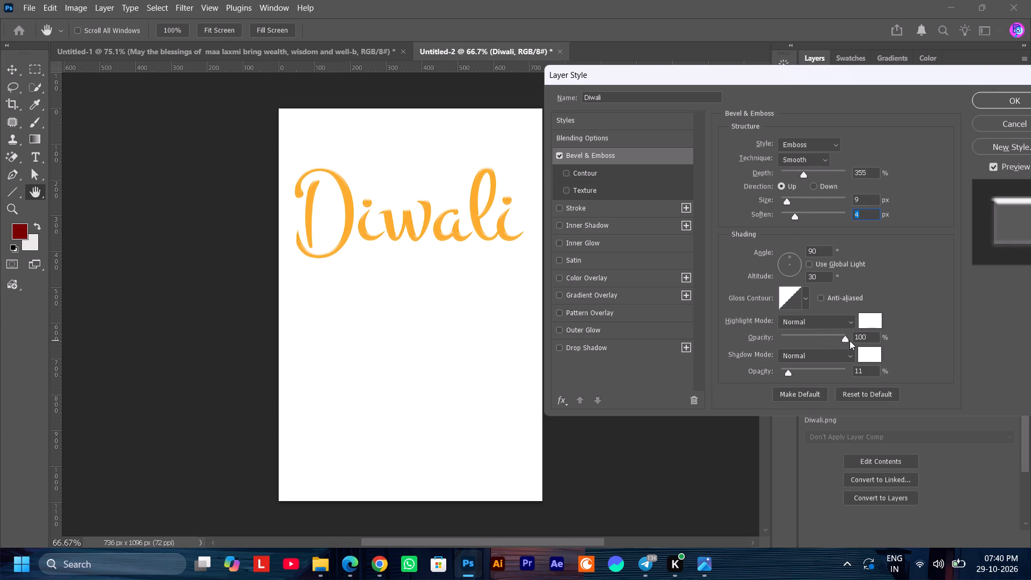
{"action": "left_click_drag", "start_coordinate": [850, 340], "coordinate": [887, 348]}
{"action": "left_click_drag", "start_coordinate": [887, 348], "coordinate": [887, 349]}
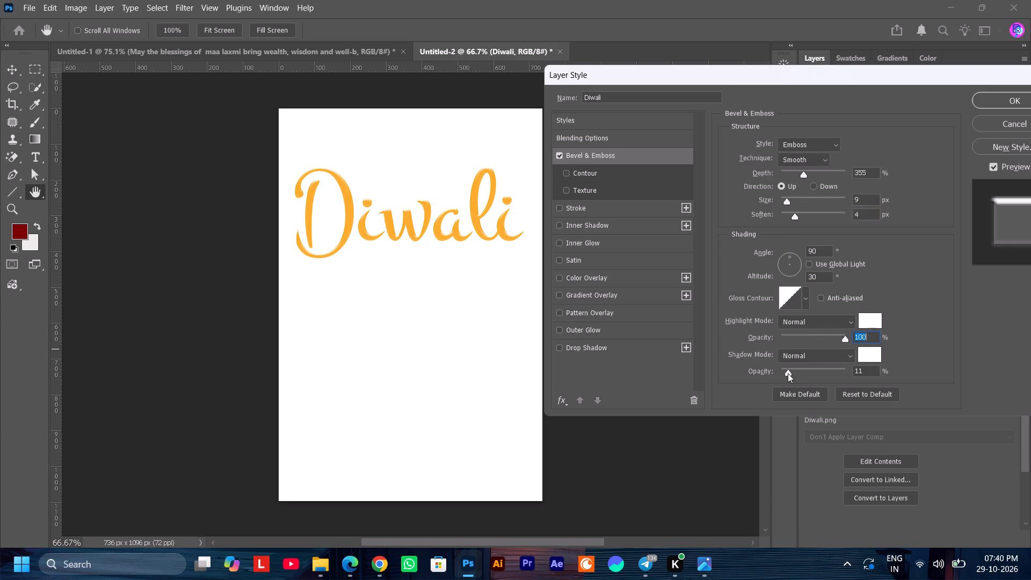
{"action": "left_click_drag", "start_coordinate": [788, 373], "coordinate": [826, 379]}
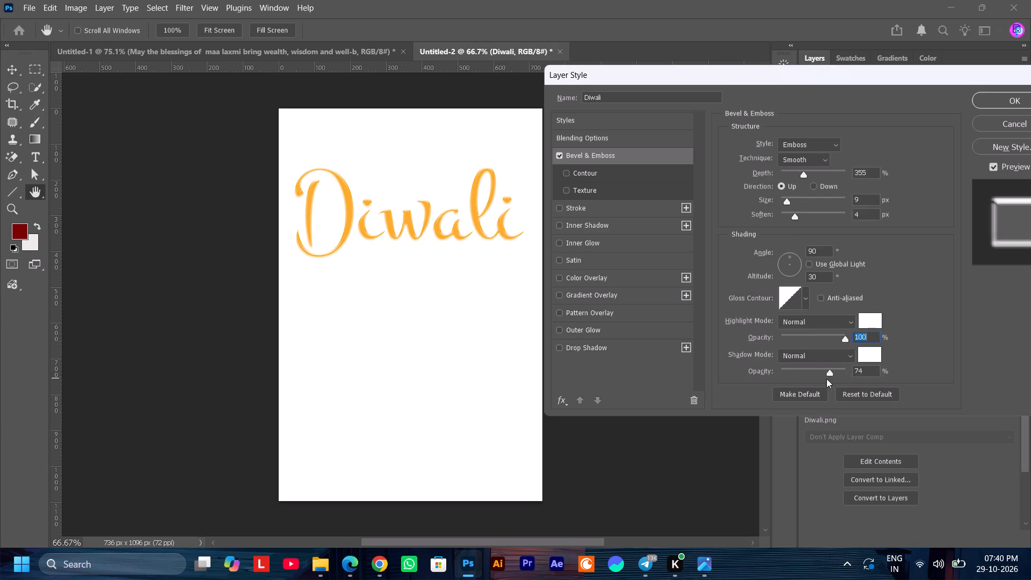
{"action": "left_click_drag", "start_coordinate": [826, 379], "coordinate": [751, 380]}
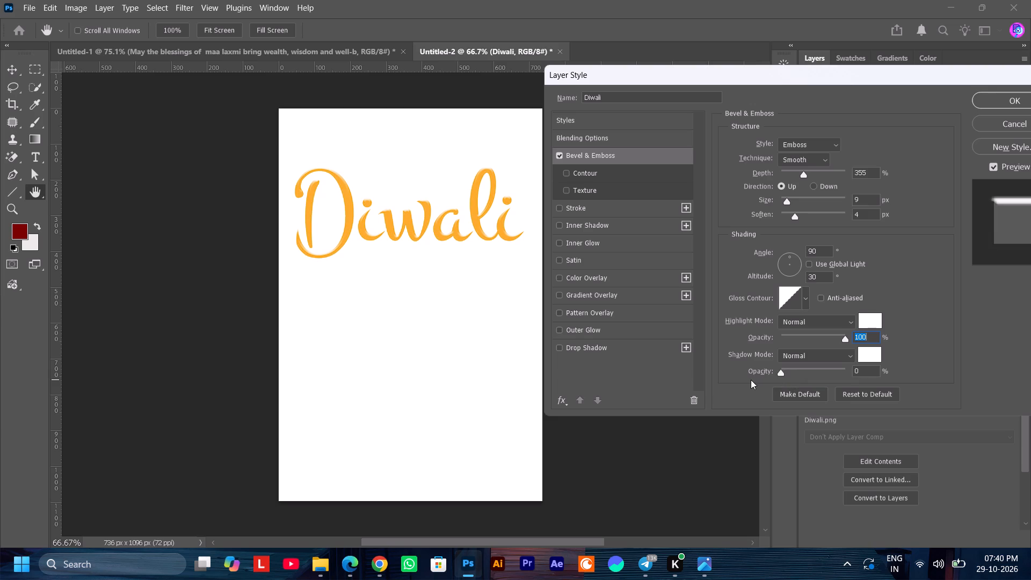
{"action": "left_click_drag", "start_coordinate": [751, 380], "coordinate": [792, 382]}
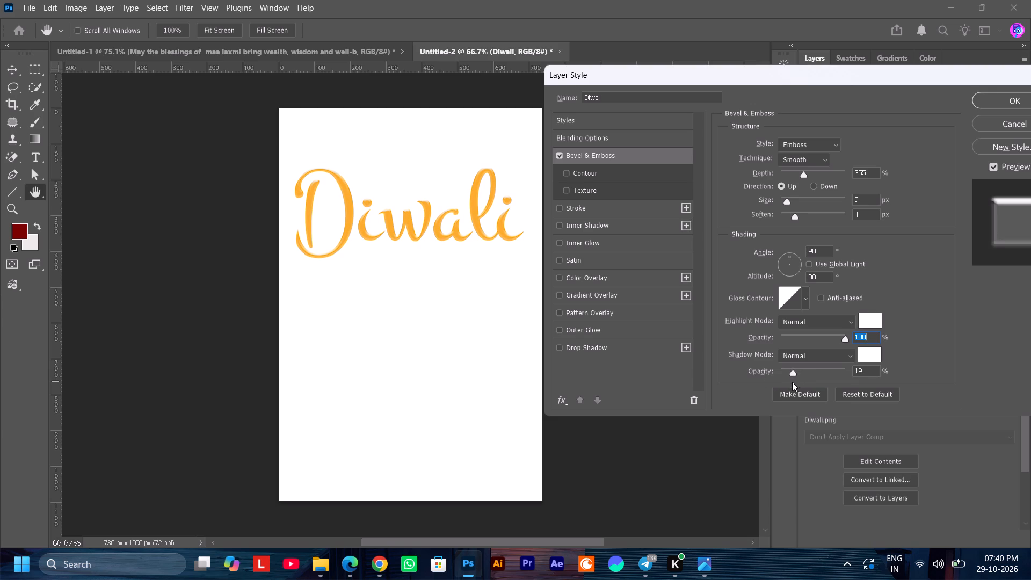
{"action": "left_click_drag", "start_coordinate": [792, 382], "coordinate": [772, 393]}
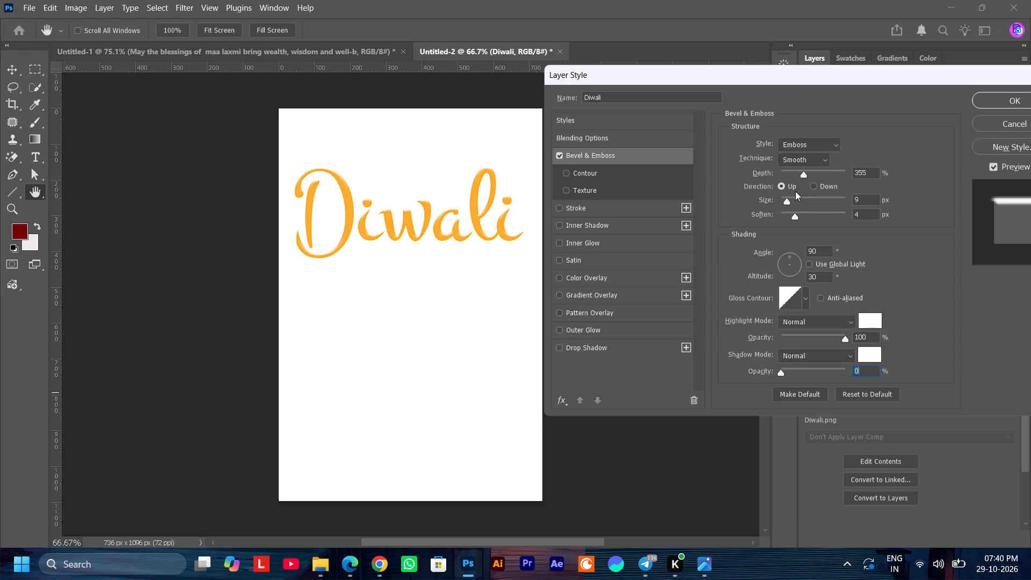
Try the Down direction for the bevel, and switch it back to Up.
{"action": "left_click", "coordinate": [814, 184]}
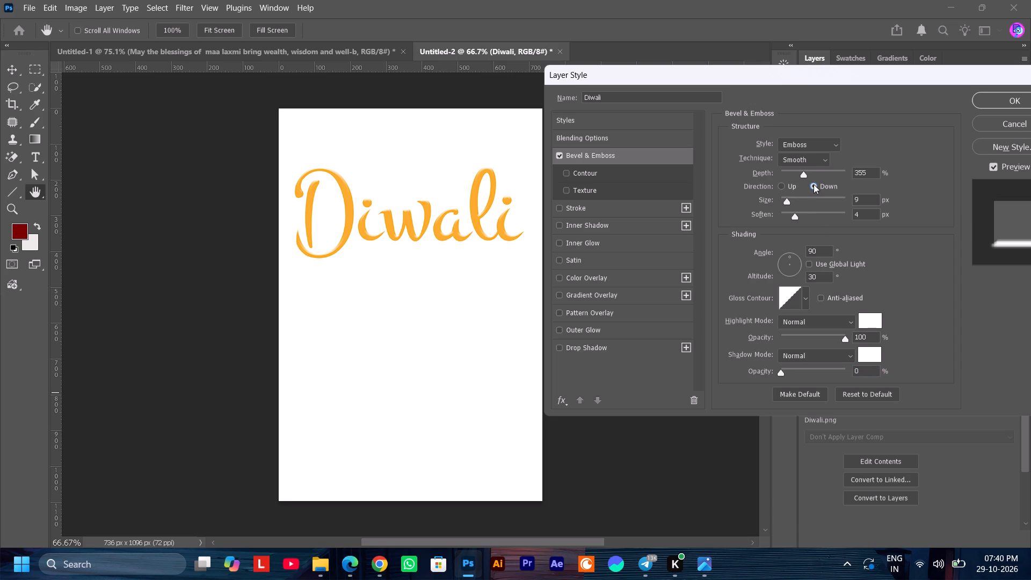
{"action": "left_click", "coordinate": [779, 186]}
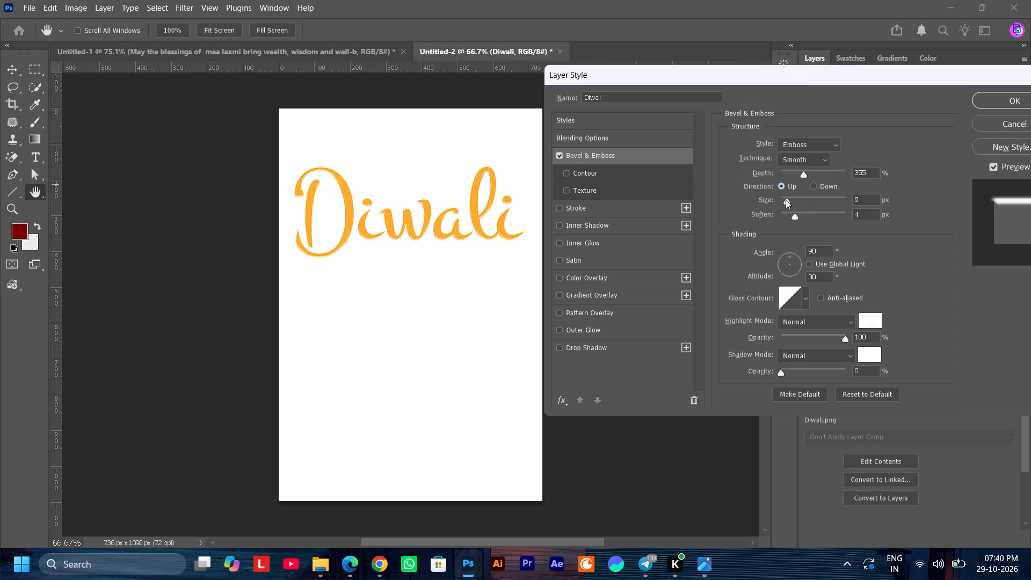
Set the bevel's soften value to 2 px after trying stronger and weaker softening.
{"action": "left_click_drag", "start_coordinate": [795, 218], "coordinate": [827, 222]}
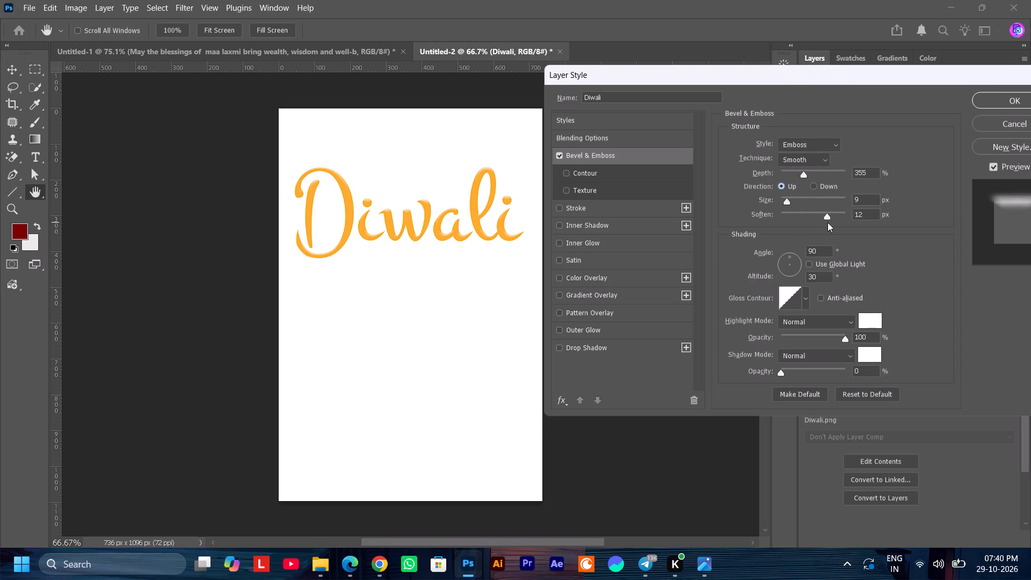
{"action": "left_click_drag", "start_coordinate": [827, 222], "coordinate": [757, 247]}
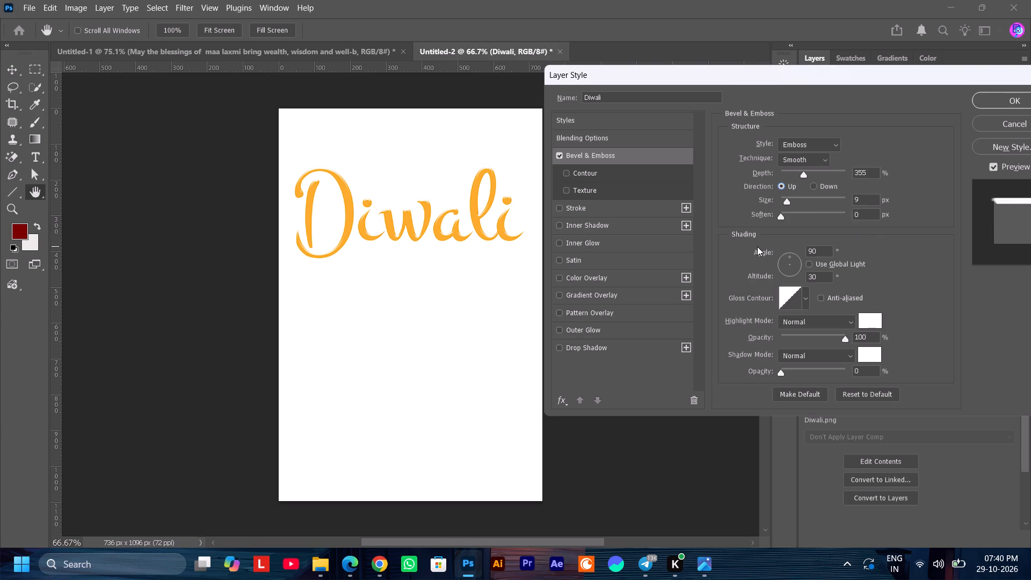
{"action": "left_click_drag", "start_coordinate": [757, 247], "coordinate": [780, 245]}
{"action": "left_click_drag", "start_coordinate": [782, 216], "coordinate": [788, 216]}
Try several larger bevel sizes on the lettering and settle on a size of 13 px.
{"action": "left_click_drag", "start_coordinate": [787, 202], "coordinate": [798, 213]}
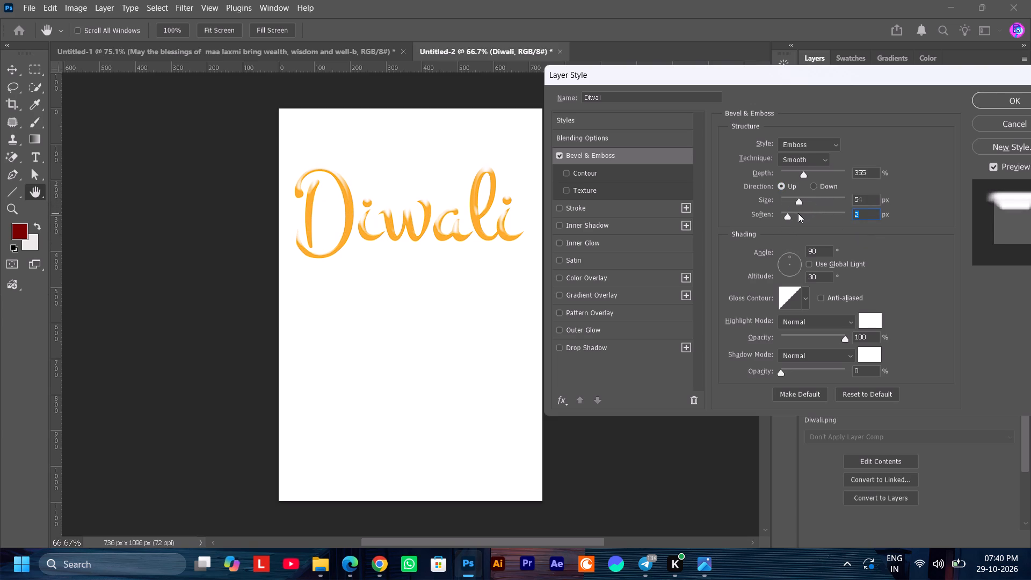
{"action": "left_click_drag", "start_coordinate": [798, 213], "coordinate": [790, 214]}
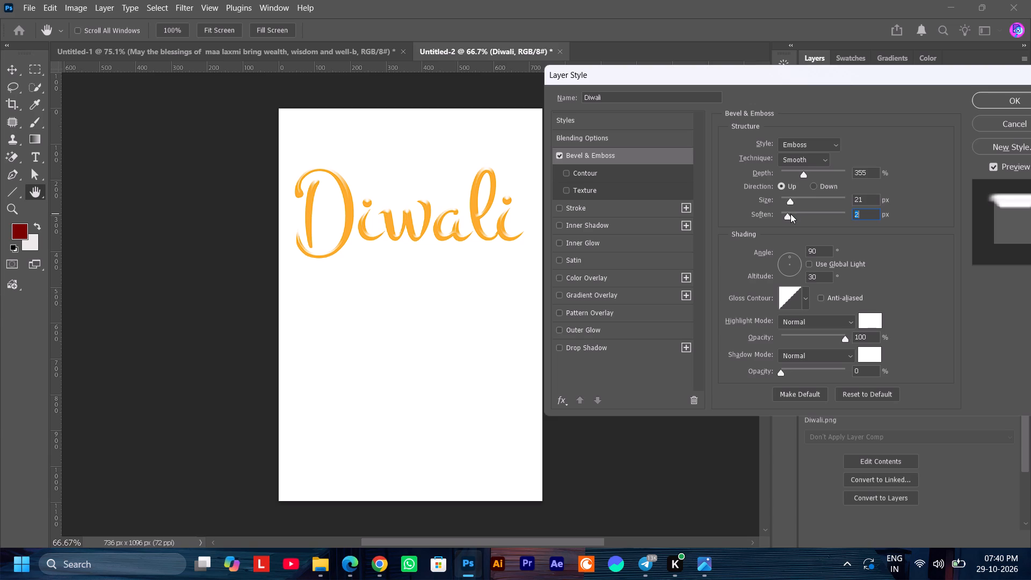
{"action": "left_click_drag", "start_coordinate": [790, 214], "coordinate": [789, 214]}
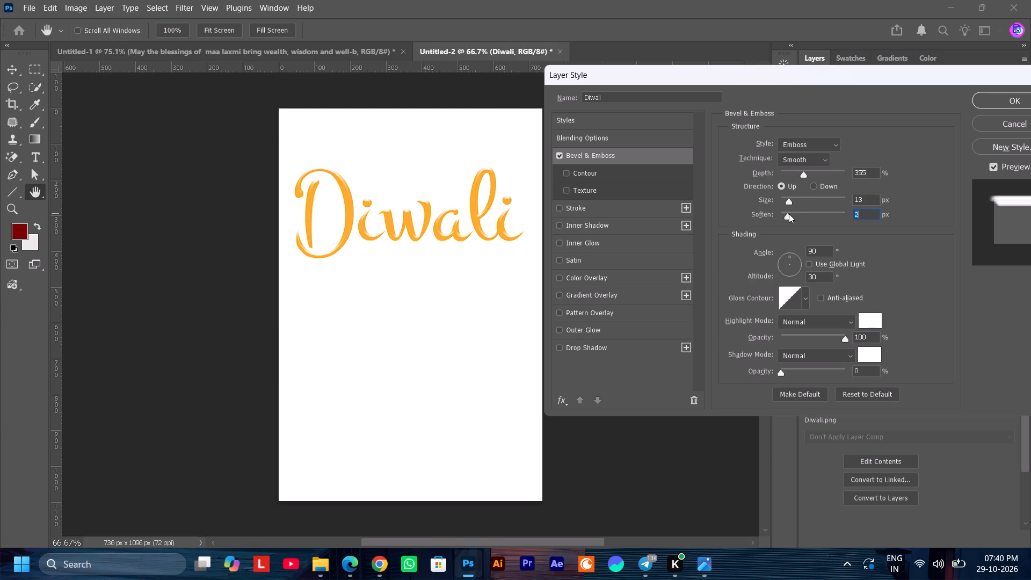
{"action": "left_click_drag", "start_coordinate": [789, 214], "coordinate": [790, 217]}
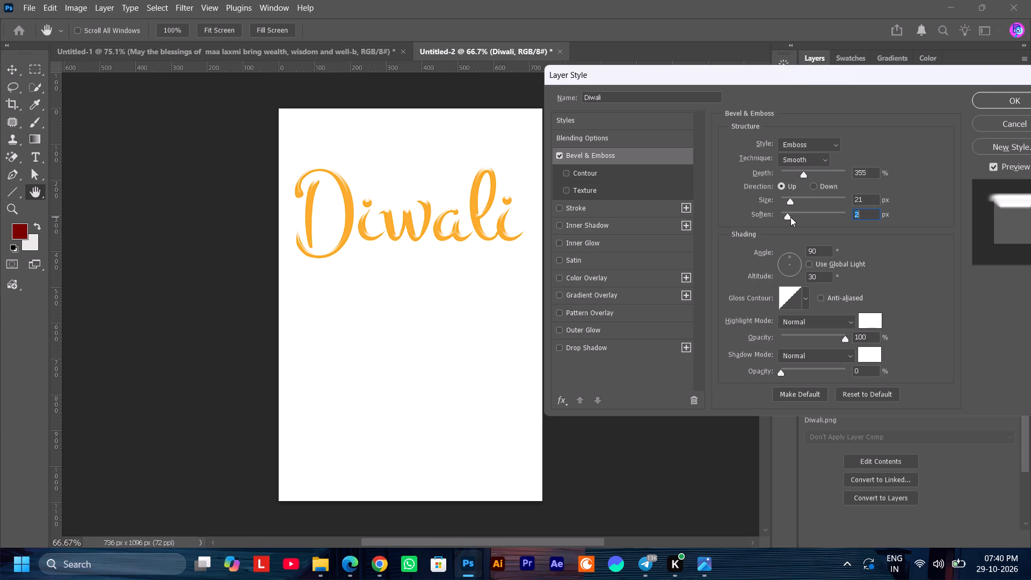
{"action": "left_click_drag", "start_coordinate": [790, 217], "coordinate": [790, 216]}
{"action": "left_click_drag", "start_coordinate": [790, 216], "coordinate": [788, 215]}
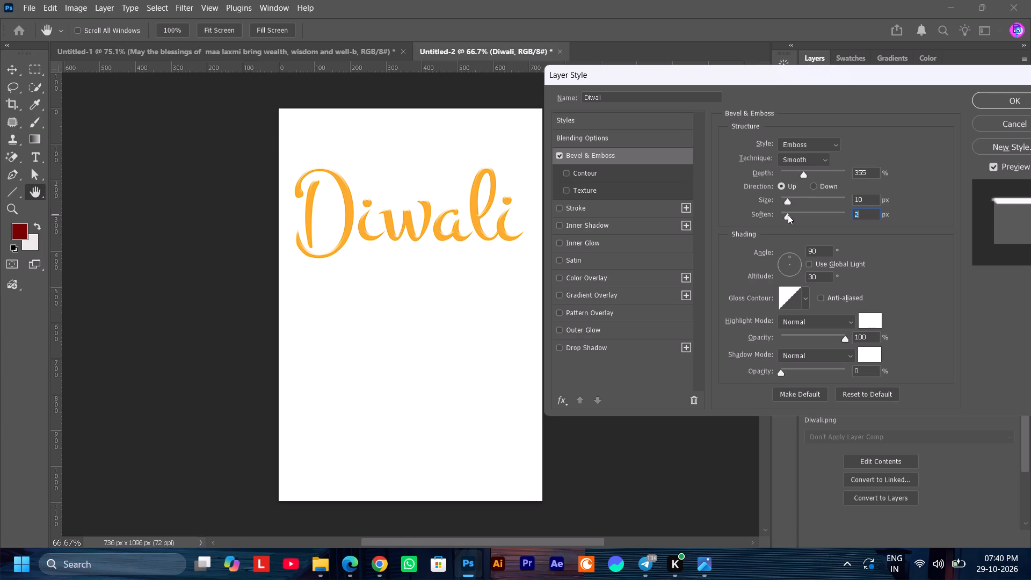
{"action": "left_click_drag", "start_coordinate": [788, 215], "coordinate": [788, 215]}
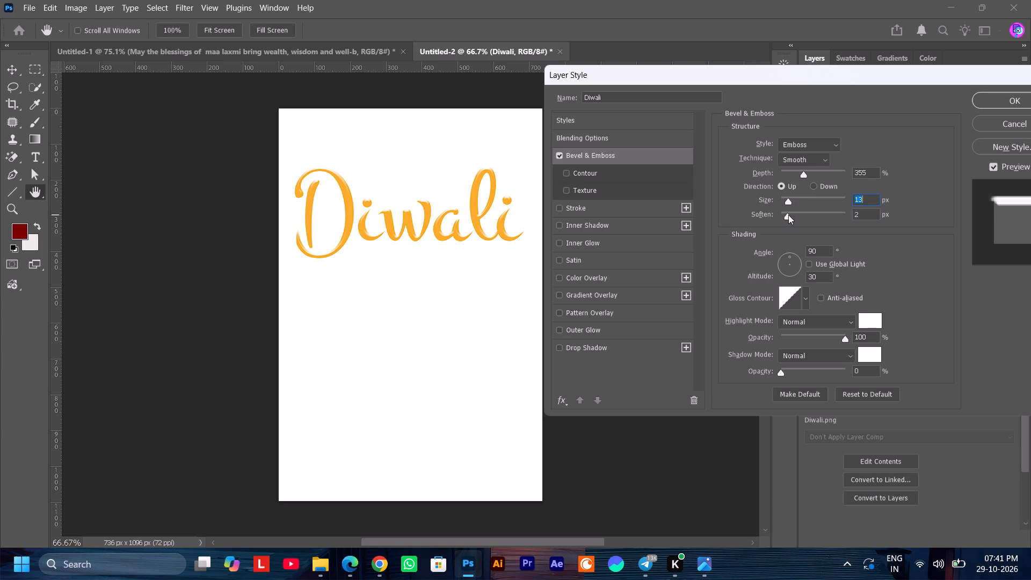
Add a drop shadow to the Diwali lettering with a distance of 6 px, spread of 3% and size of 10 px.
{"action": "left_click", "coordinate": [559, 349]}
{"action": "left_click", "coordinate": [594, 348]}
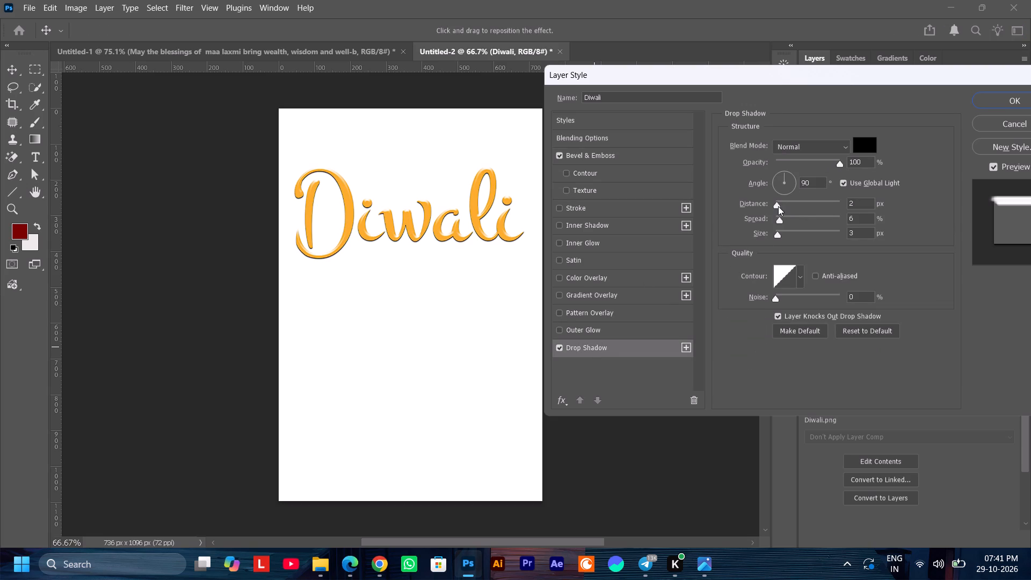
{"action": "left_click", "coordinate": [778, 205]}
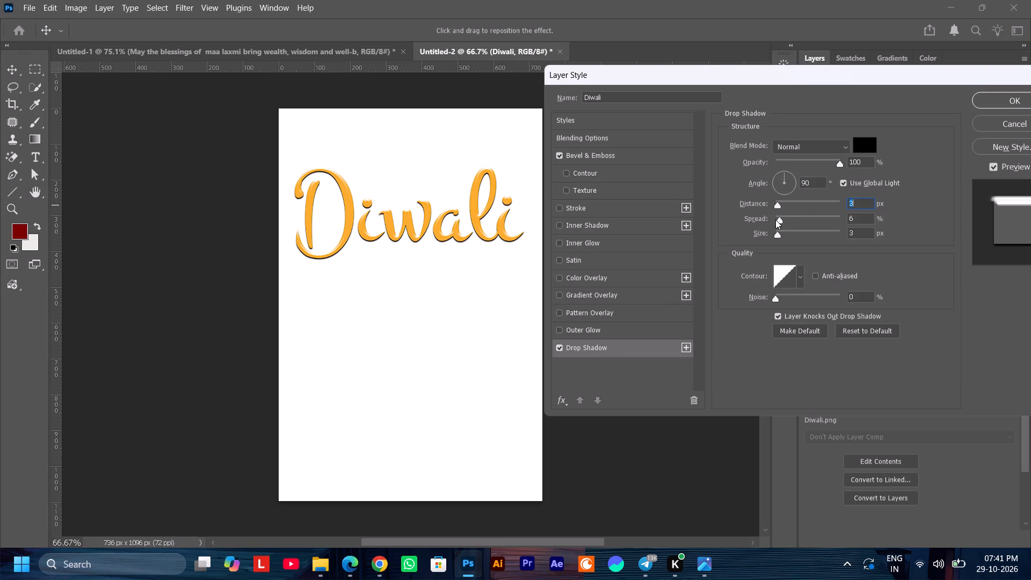
{"action": "left_click_drag", "start_coordinate": [779, 220], "coordinate": [777, 222]}
{"action": "left_click_drag", "start_coordinate": [777, 222], "coordinate": [786, 224]}
{"action": "left_click", "coordinate": [779, 236]}
{"action": "left_click_drag", "start_coordinate": [785, 221], "coordinate": [779, 226]}
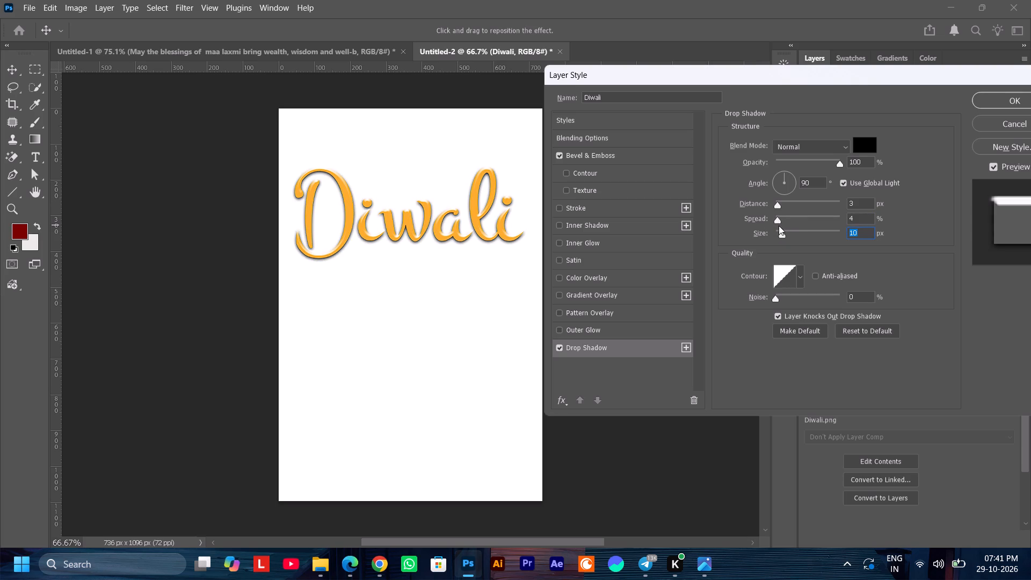
{"action": "left_click_drag", "start_coordinate": [779, 226], "coordinate": [778, 226]}
{"action": "left_click", "coordinate": [780, 206]}
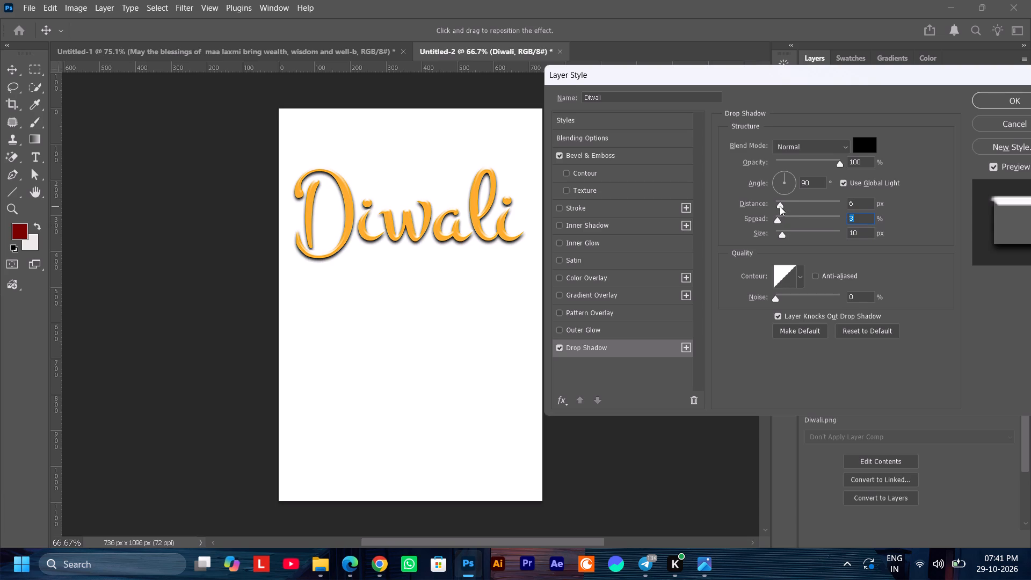
Reduce the drop shadow's opacity to 66% after trying a lighter setting.
{"action": "left_click", "coordinate": [818, 158]}
{"action": "left_click_drag", "start_coordinate": [815, 165], "coordinate": [811, 166]}
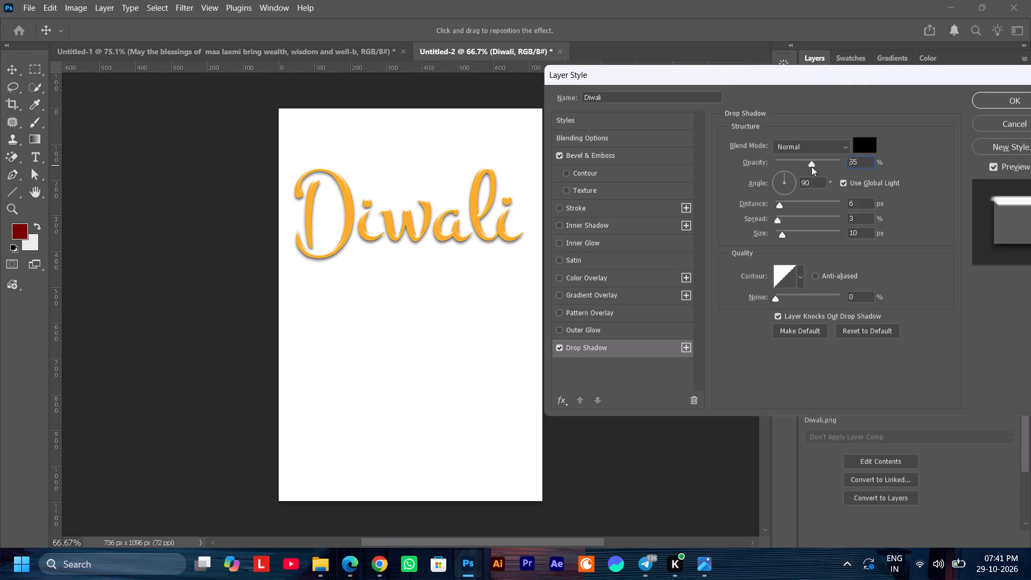
{"action": "left_click_drag", "start_coordinate": [811, 166], "coordinate": [819, 170]}
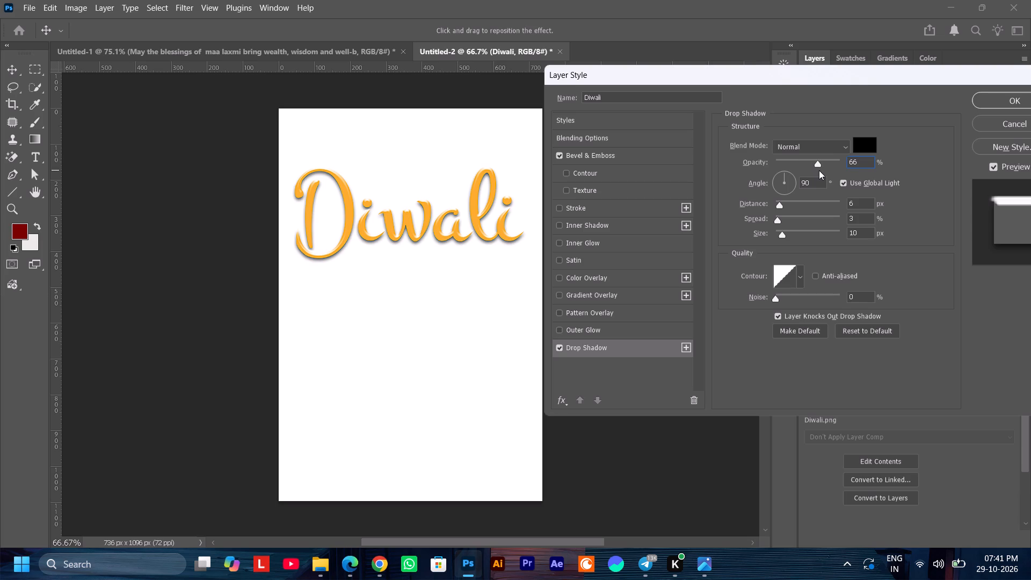
{"action": "left_click_drag", "start_coordinate": [819, 170], "coordinate": [818, 170]}
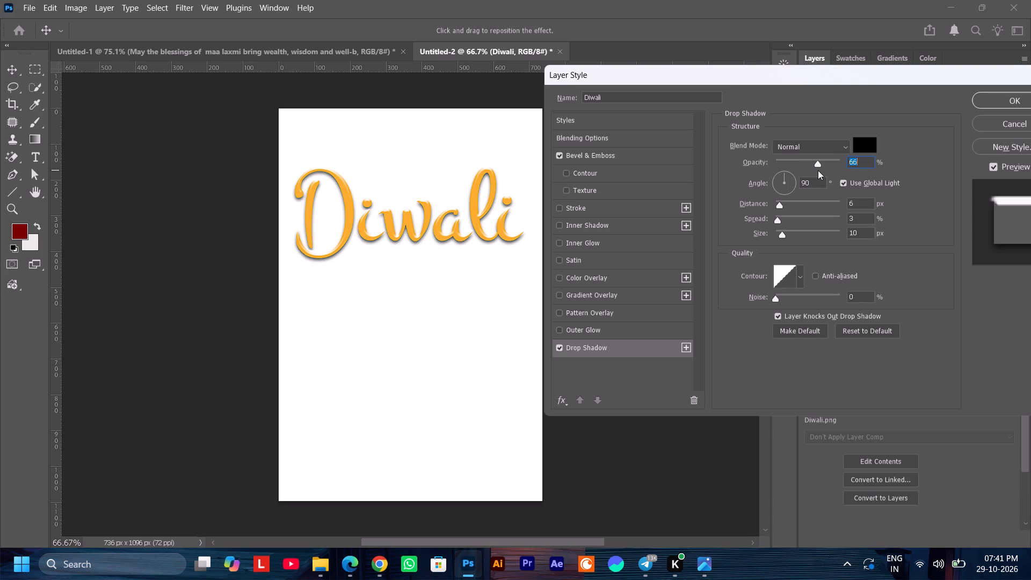
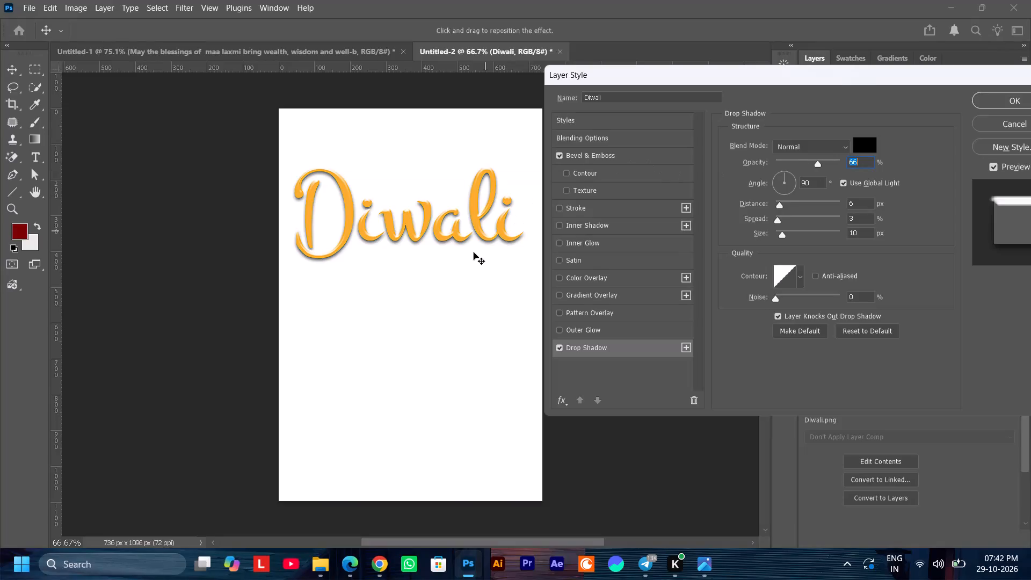
Fine-tune the drop shadow's opacity, trying 57% before raising it again, and apply the layer style to the Diwali lettering.
{"action": "left_click", "coordinate": [810, 160]}
{"action": "left_click", "coordinate": [813, 160]}
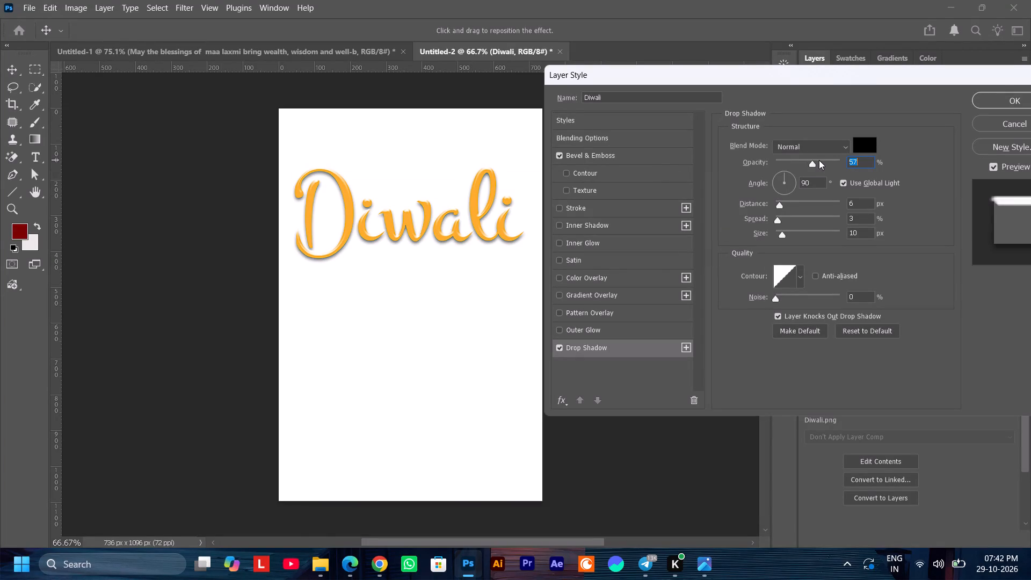
{"action": "left_click", "coordinate": [819, 160]}
{"action": "left_click", "coordinate": [990, 102]}
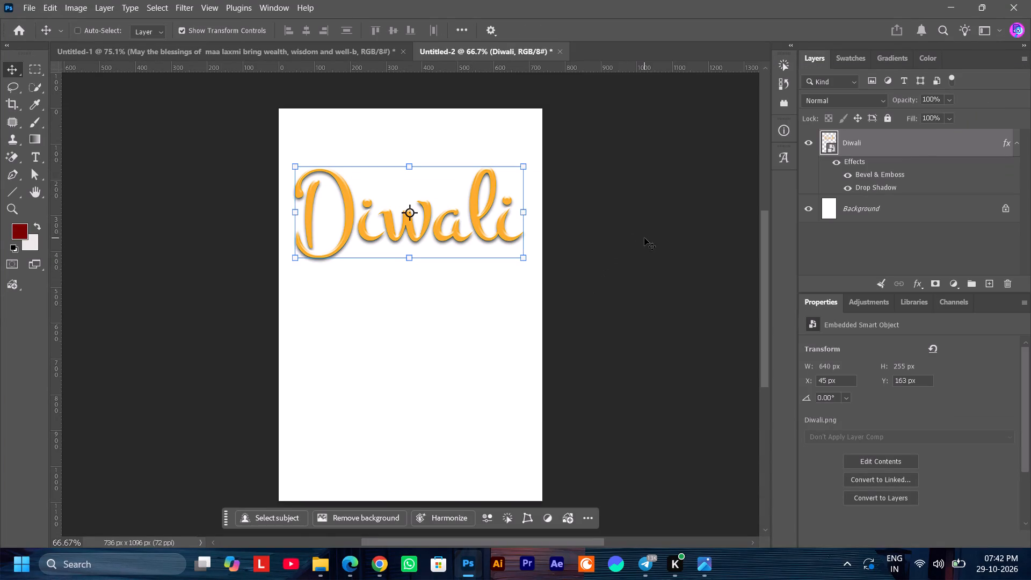
Place the golden diya and lotus background image 1465aa94-108f-4d01-8cbc-0b1bcd4e from Downloads into the Untitled-1 document.
{"action": "left_click", "coordinate": [351, 51]}
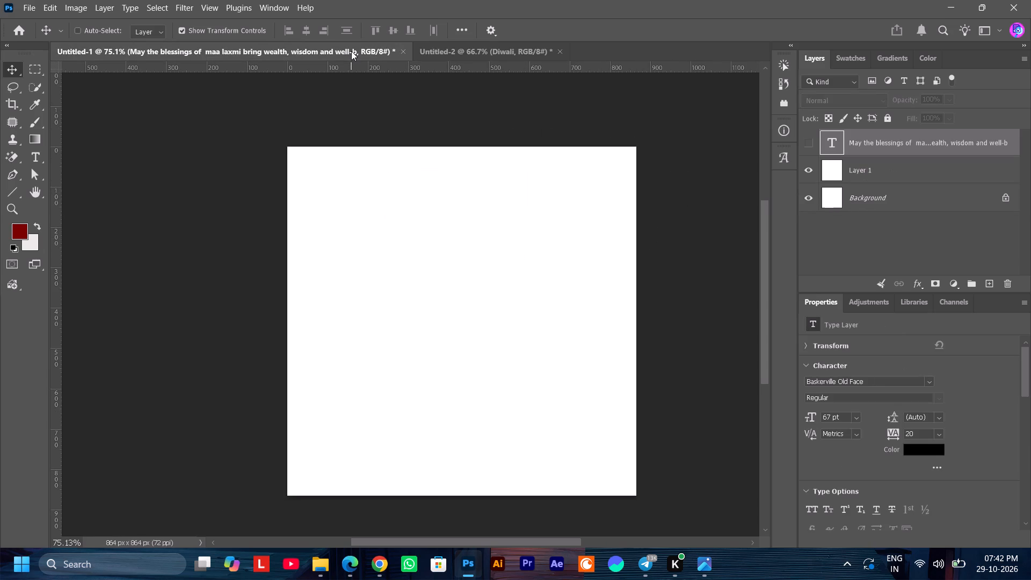
{"action": "left_click", "coordinate": [316, 566]}
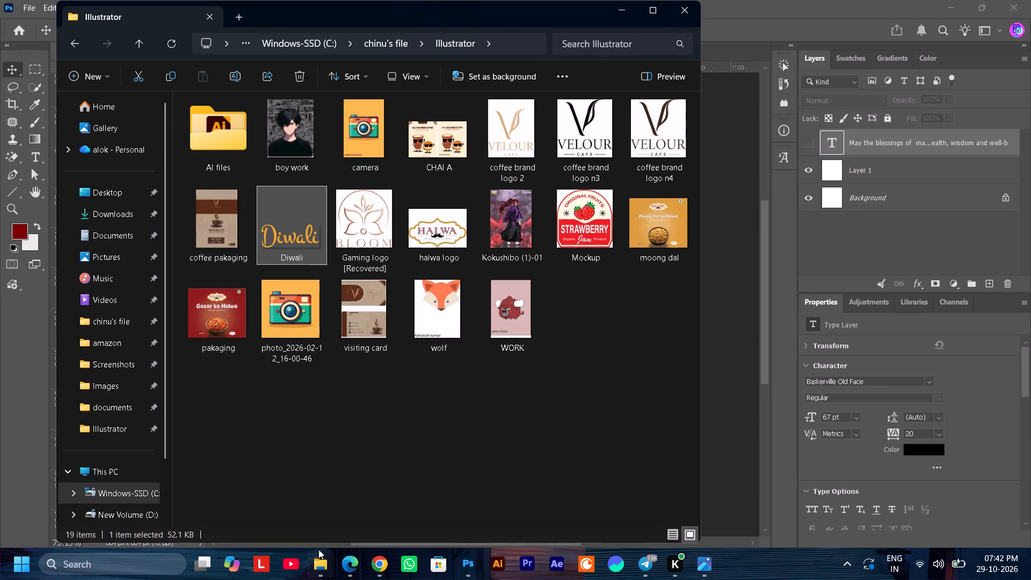
{"action": "left_click", "coordinate": [120, 207]}
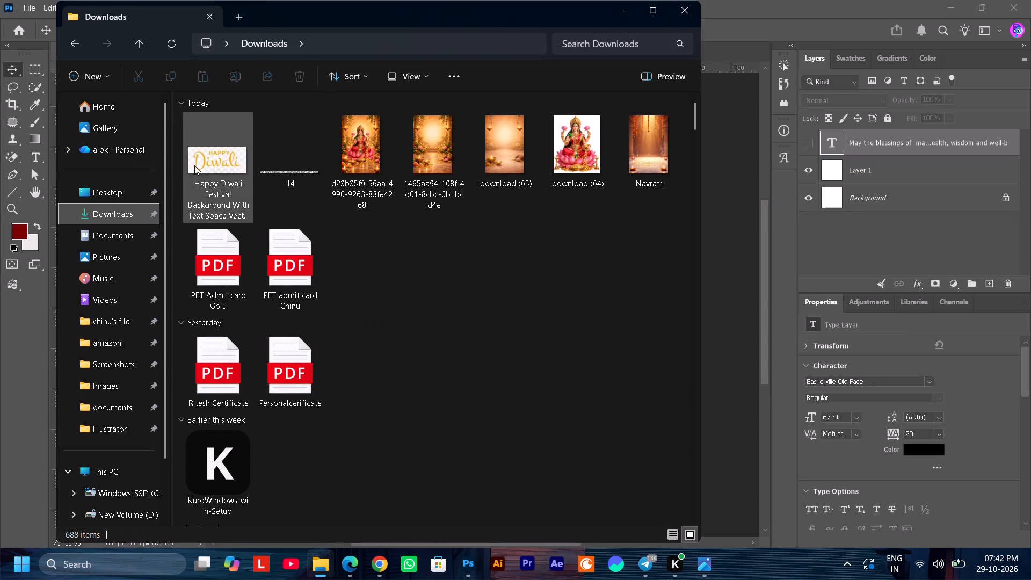
{"action": "left_click_drag", "start_coordinate": [435, 145], "coordinate": [697, 278]}
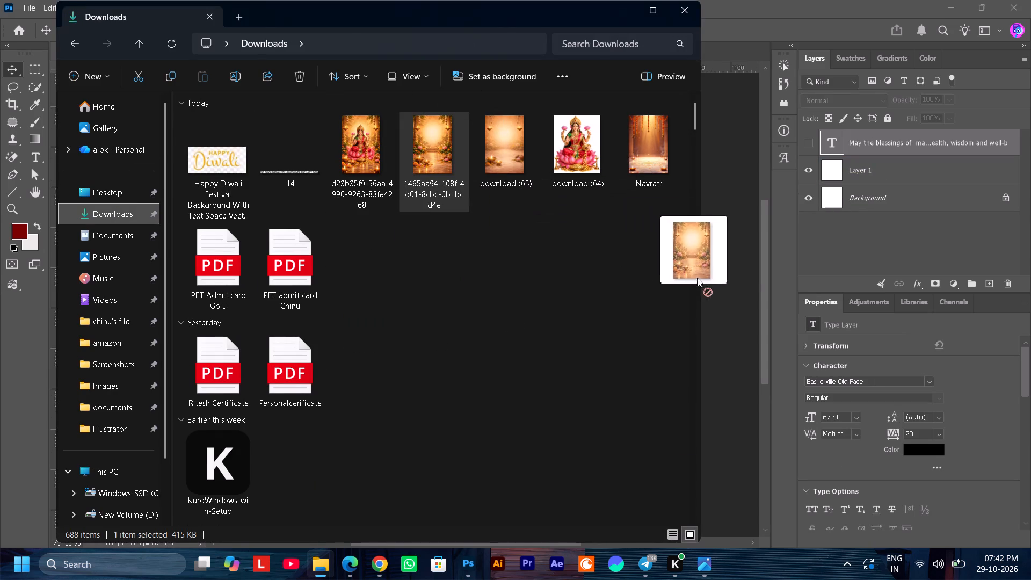
{"action": "left_click_drag", "start_coordinate": [697, 278], "coordinate": [714, 284]}
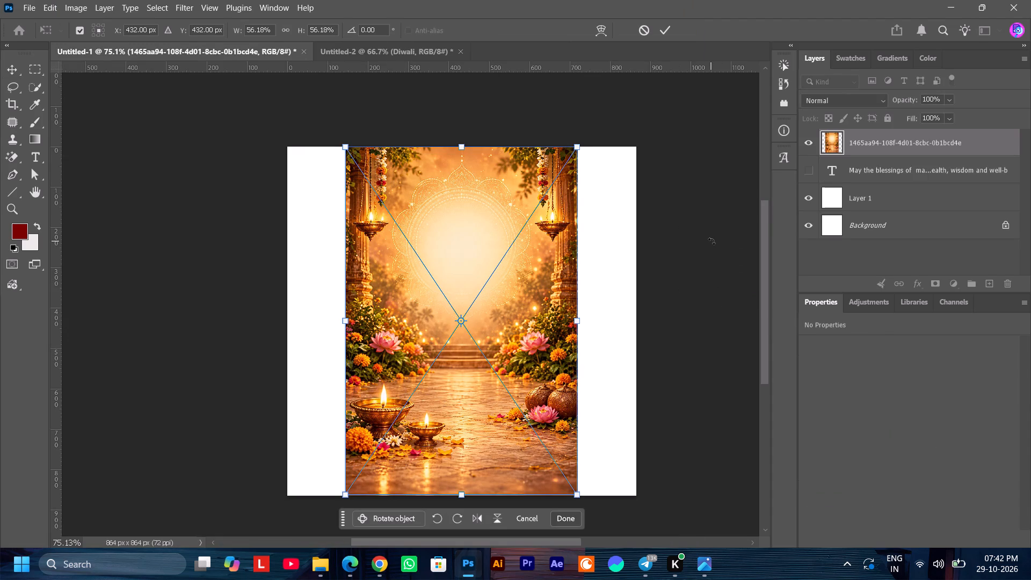
{"action": "left_click", "coordinate": [568, 518]}
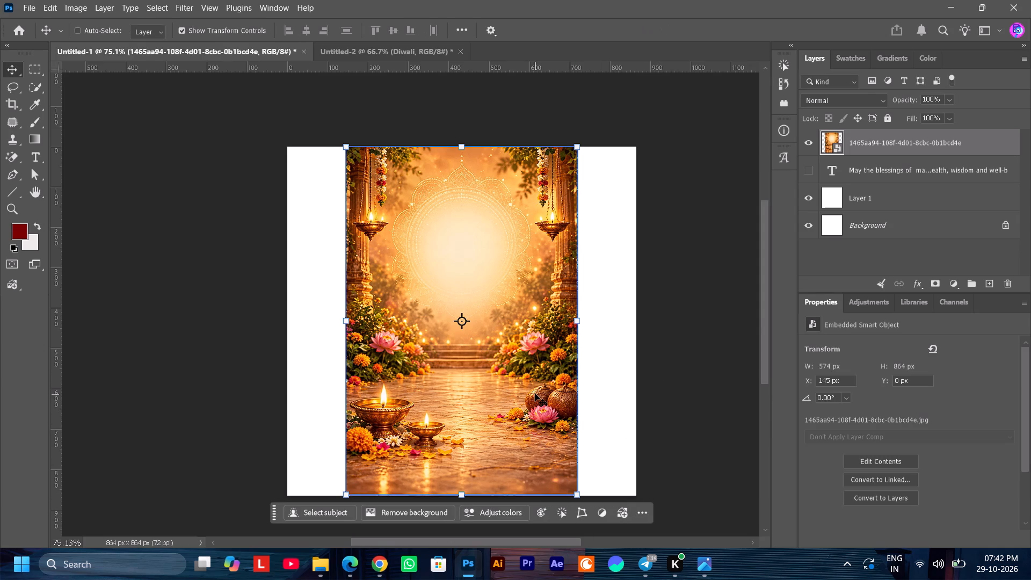
Examine the placed background image's details and how it sits on the square canvas.
{"action": "scroll", "coordinate": [535, 394], "scroll_direction": "up", "scroll_amount": 5, "text": "alt"}
{"action": "scroll", "coordinate": [533, 389], "scroll_direction": "down", "scroll_amount": 5}
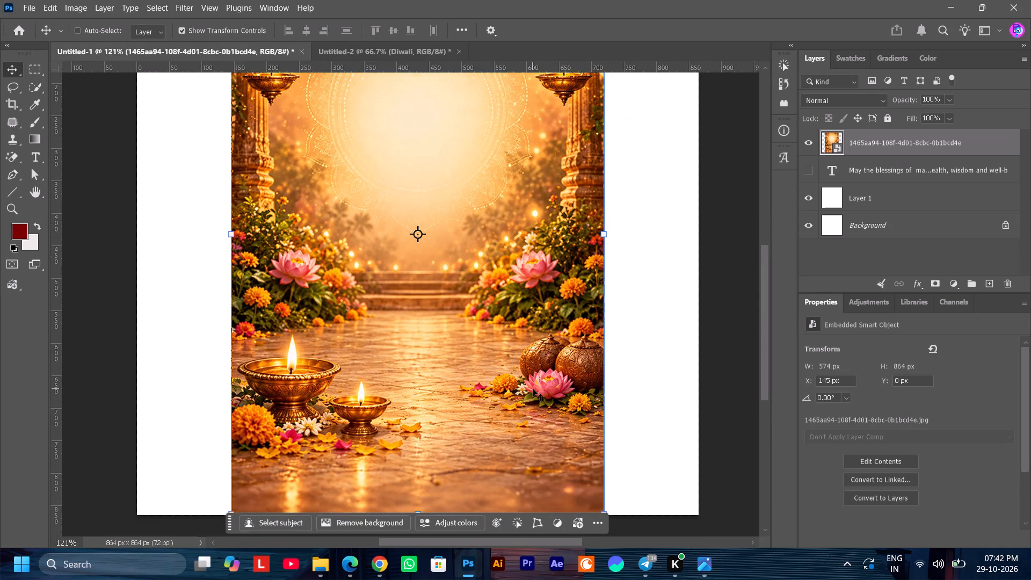
{"action": "scroll", "coordinate": [533, 386], "scroll_direction": "down", "scroll_amount": 2, "text": "alt"}
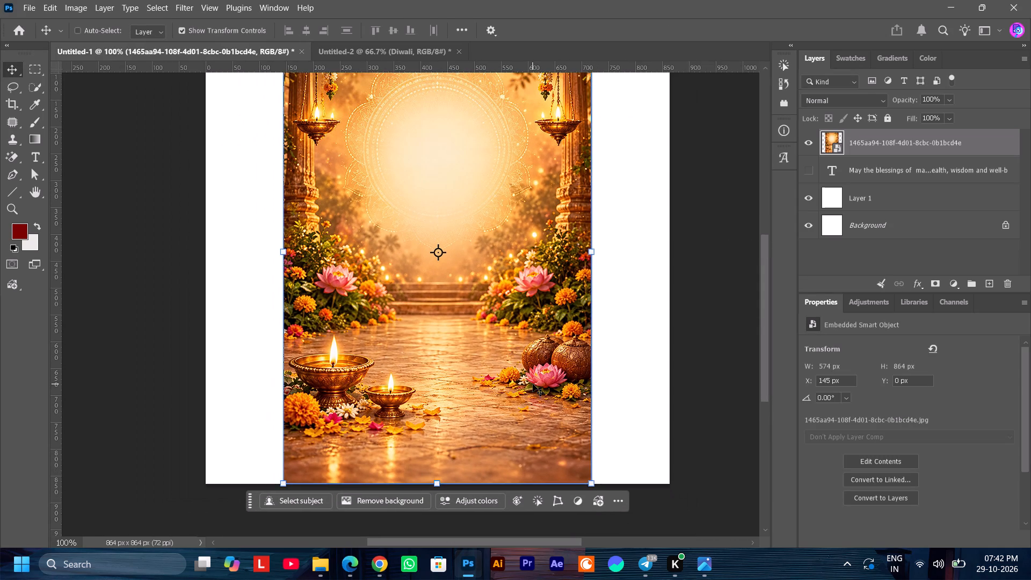
{"action": "scroll", "coordinate": [533, 384], "scroll_direction": "down", "scroll_amount": 3}
{"action": "scroll", "coordinate": [533, 384], "scroll_direction": "up", "scroll_amount": 11}
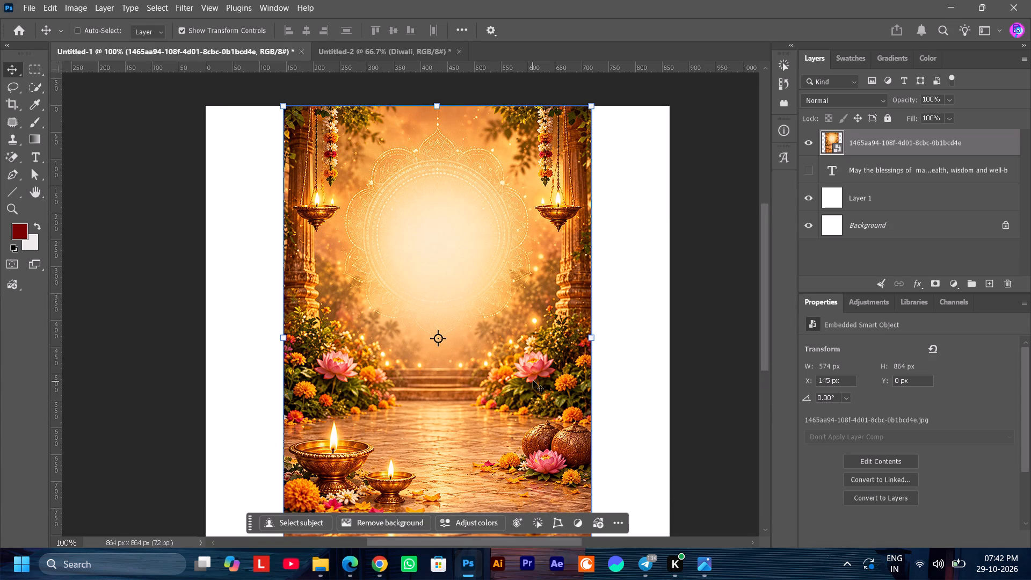
{"action": "scroll", "coordinate": [533, 380], "scroll_direction": "down", "scroll_amount": 2}
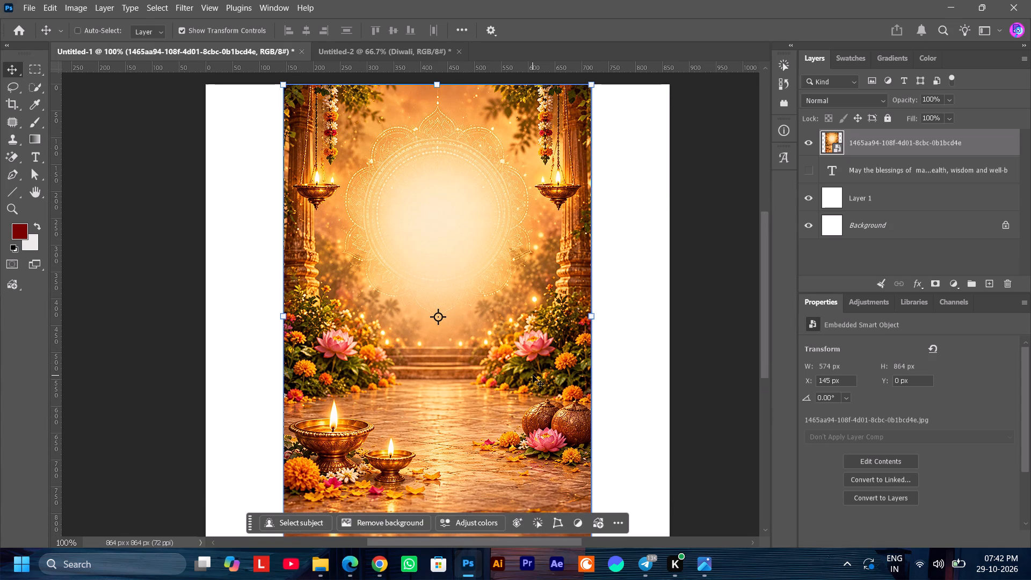
{"action": "scroll", "coordinate": [533, 375], "scroll_direction": "down", "scroll_amount": 1}
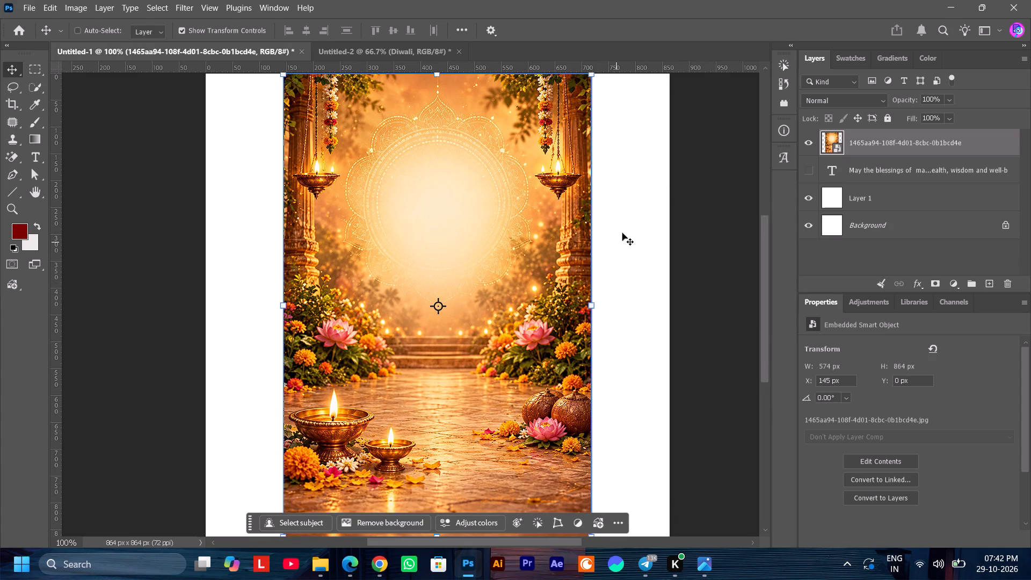
{"action": "scroll", "coordinate": [642, 239], "scroll_direction": "down", "scroll_amount": 1, "text": "alt"}
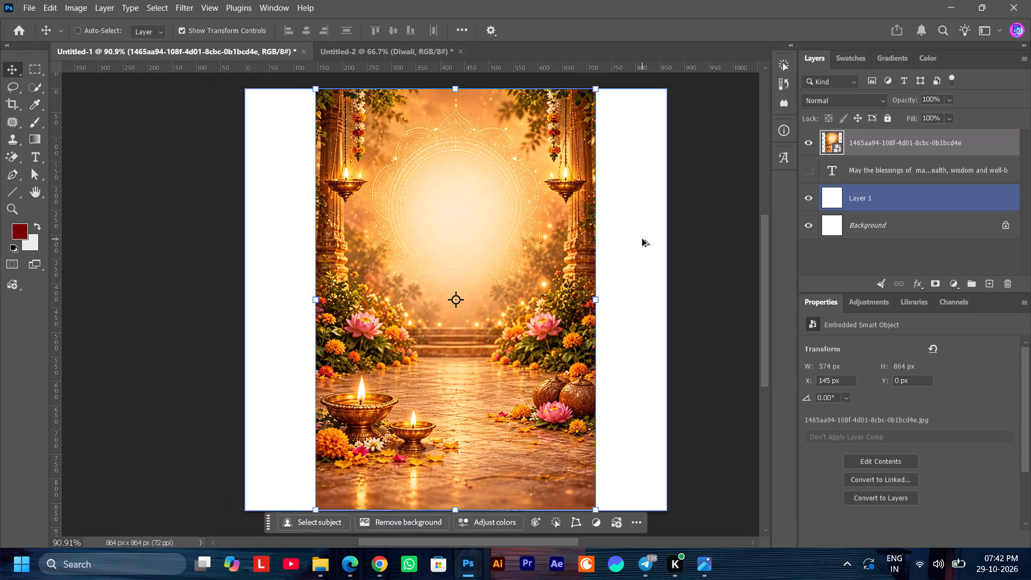
{"action": "scroll", "coordinate": [642, 239], "scroll_direction": "down", "scroll_amount": 2, "text": "alt"}
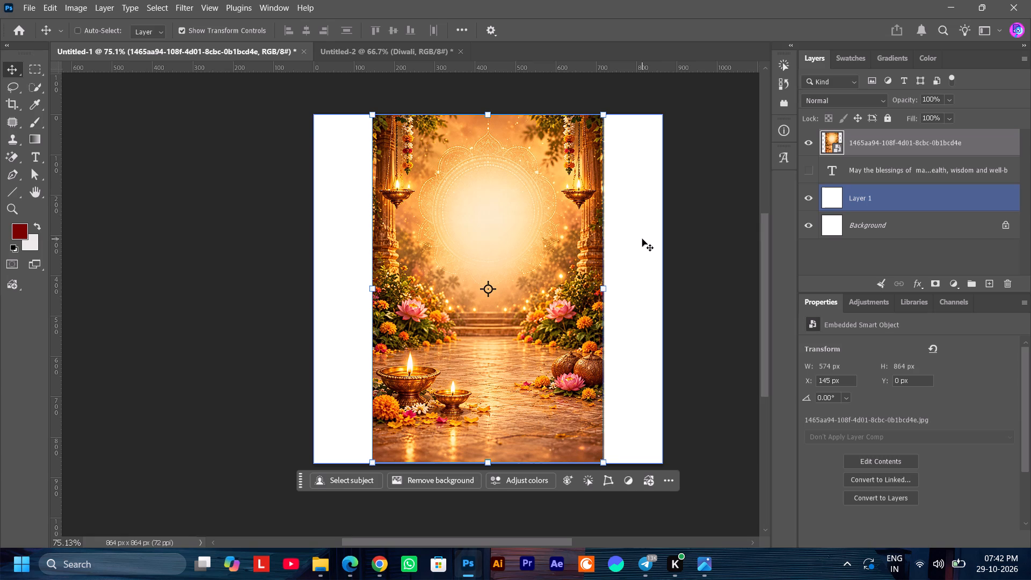
{"action": "scroll", "coordinate": [642, 239], "scroll_direction": "down", "scroll_amount": 2}
{"action": "scroll", "coordinate": [642, 235], "scroll_direction": "down", "scroll_amount": 3, "text": "ctrl"}
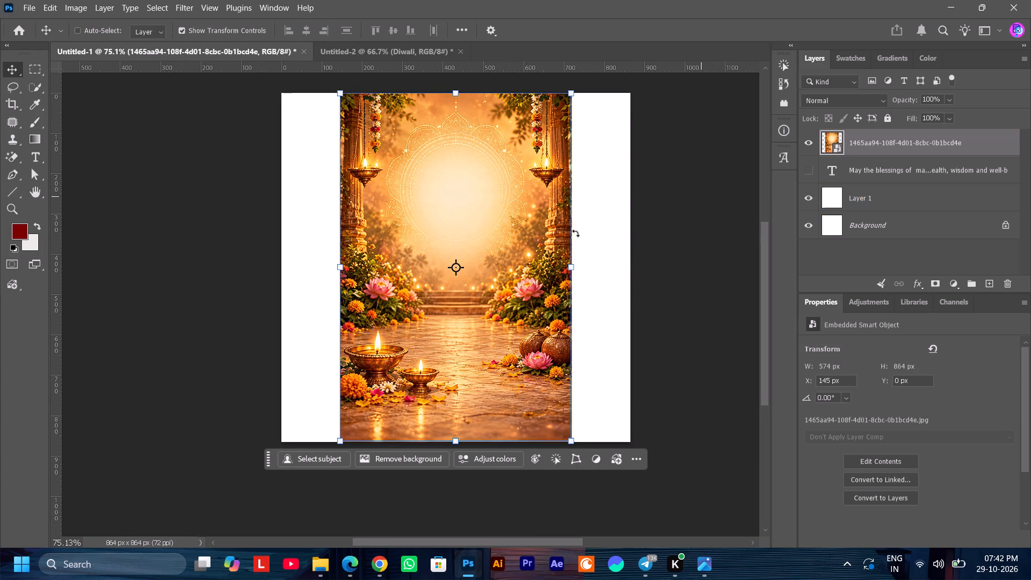
Align the horizontal centres of the placed image and the Background layer.
{"action": "left_click", "coordinate": [511, 285]}
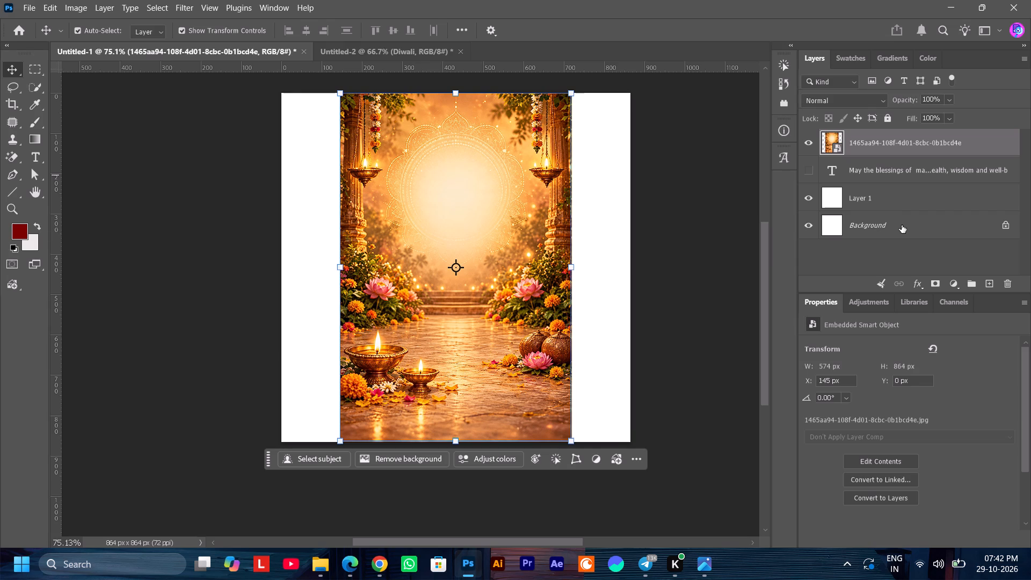
{"action": "left_click", "coordinate": [902, 225], "text": "ctrl"}
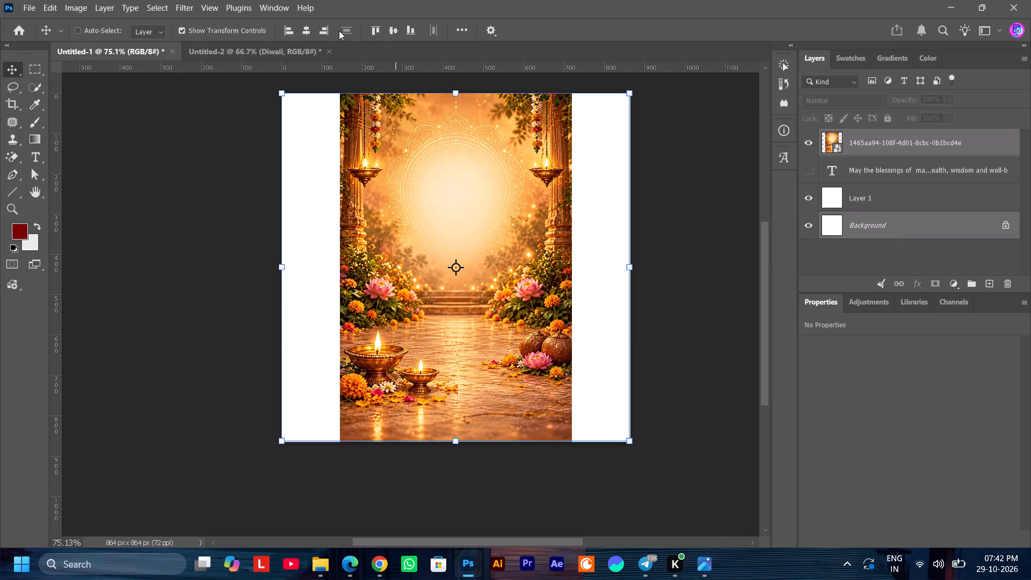
{"action": "left_click", "coordinate": [305, 32]}
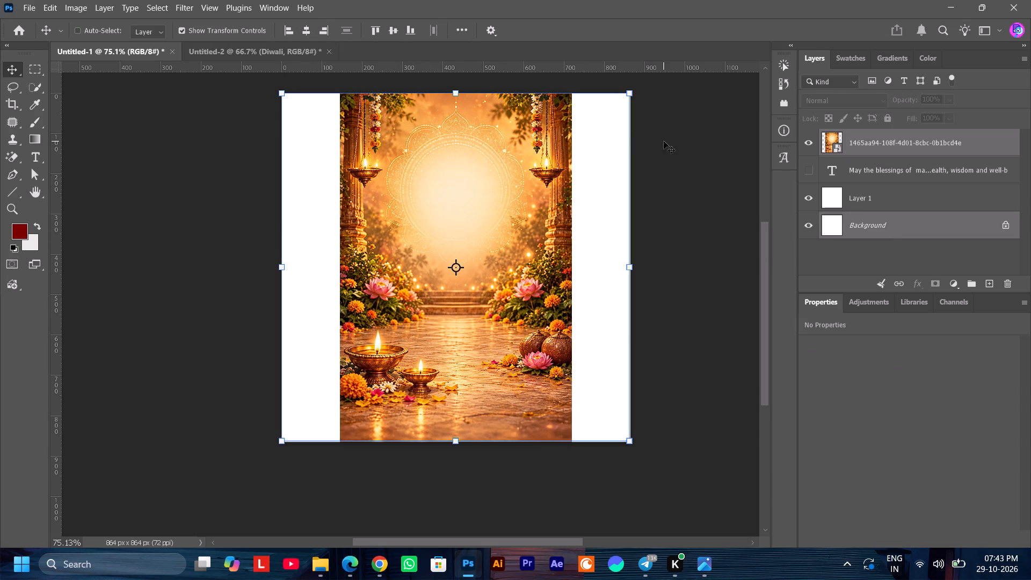
{"action": "left_click", "coordinate": [664, 142]}
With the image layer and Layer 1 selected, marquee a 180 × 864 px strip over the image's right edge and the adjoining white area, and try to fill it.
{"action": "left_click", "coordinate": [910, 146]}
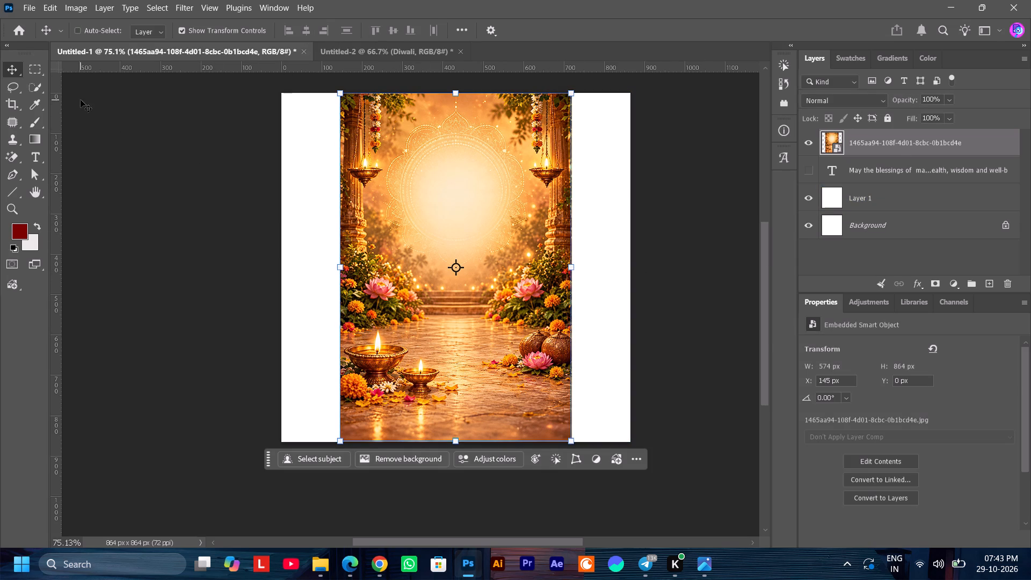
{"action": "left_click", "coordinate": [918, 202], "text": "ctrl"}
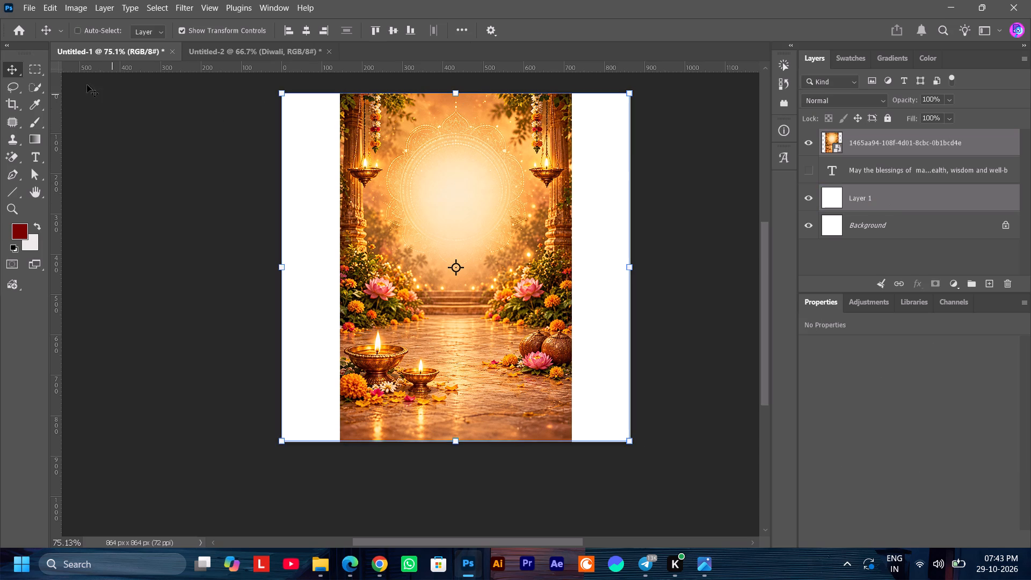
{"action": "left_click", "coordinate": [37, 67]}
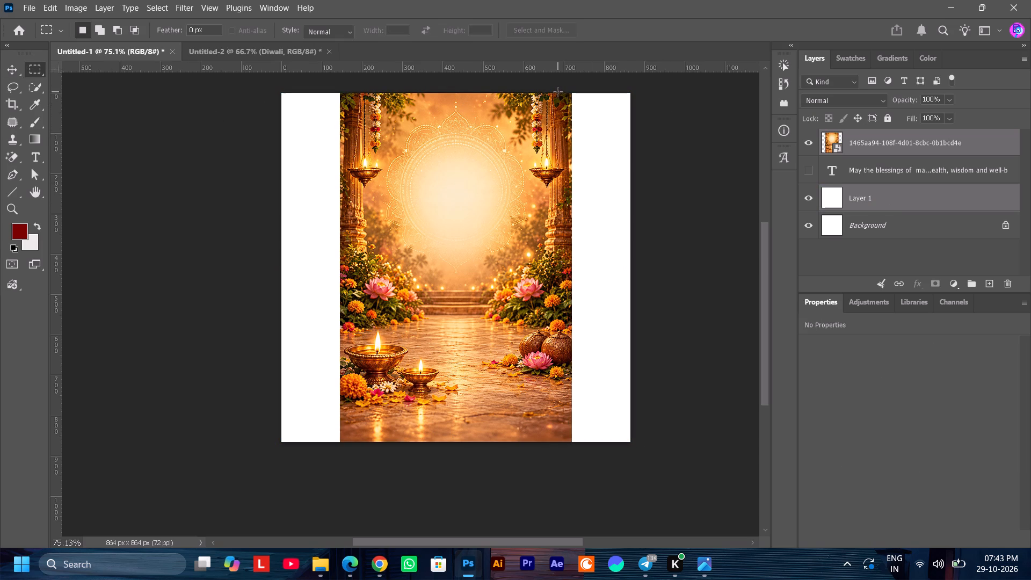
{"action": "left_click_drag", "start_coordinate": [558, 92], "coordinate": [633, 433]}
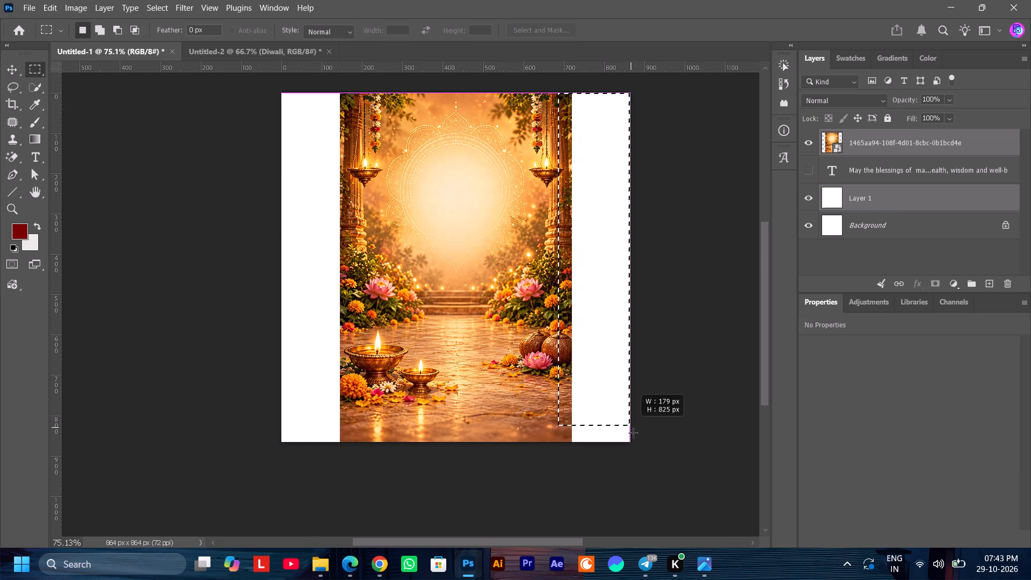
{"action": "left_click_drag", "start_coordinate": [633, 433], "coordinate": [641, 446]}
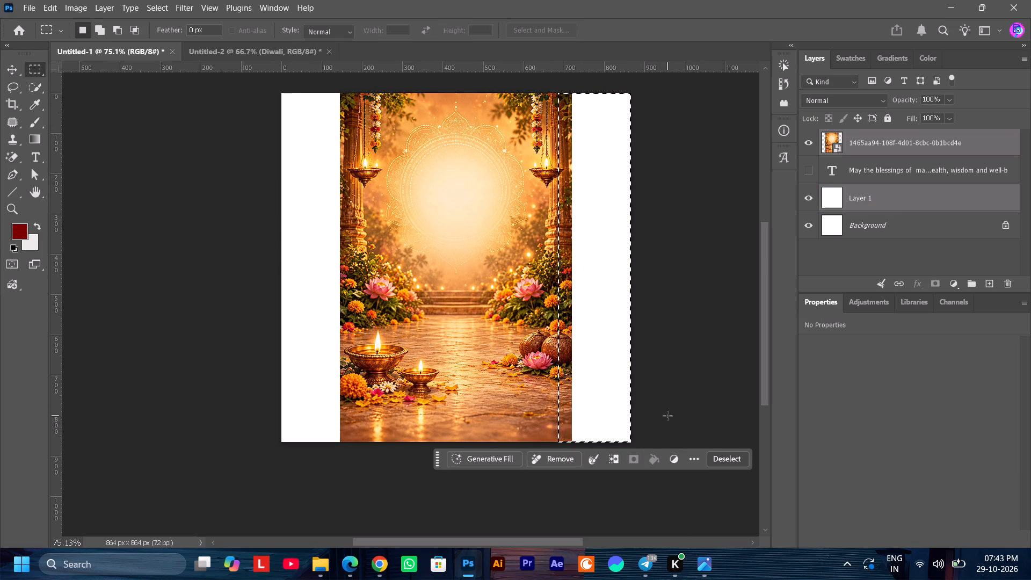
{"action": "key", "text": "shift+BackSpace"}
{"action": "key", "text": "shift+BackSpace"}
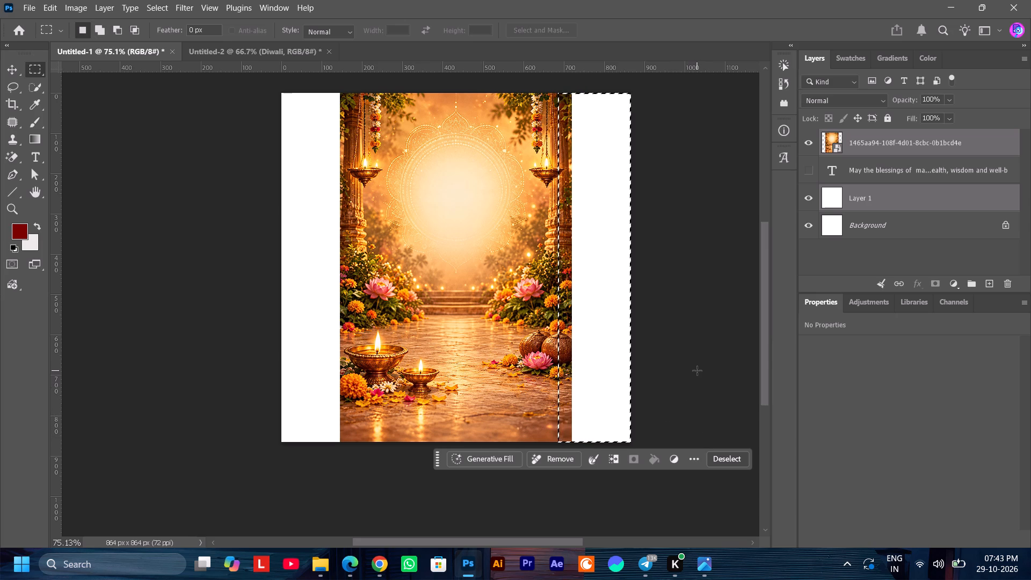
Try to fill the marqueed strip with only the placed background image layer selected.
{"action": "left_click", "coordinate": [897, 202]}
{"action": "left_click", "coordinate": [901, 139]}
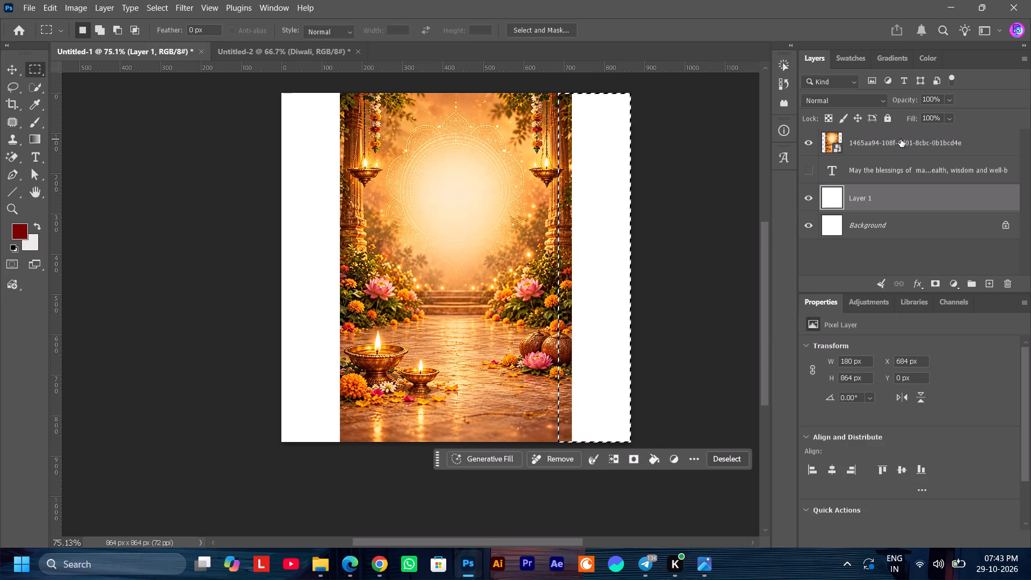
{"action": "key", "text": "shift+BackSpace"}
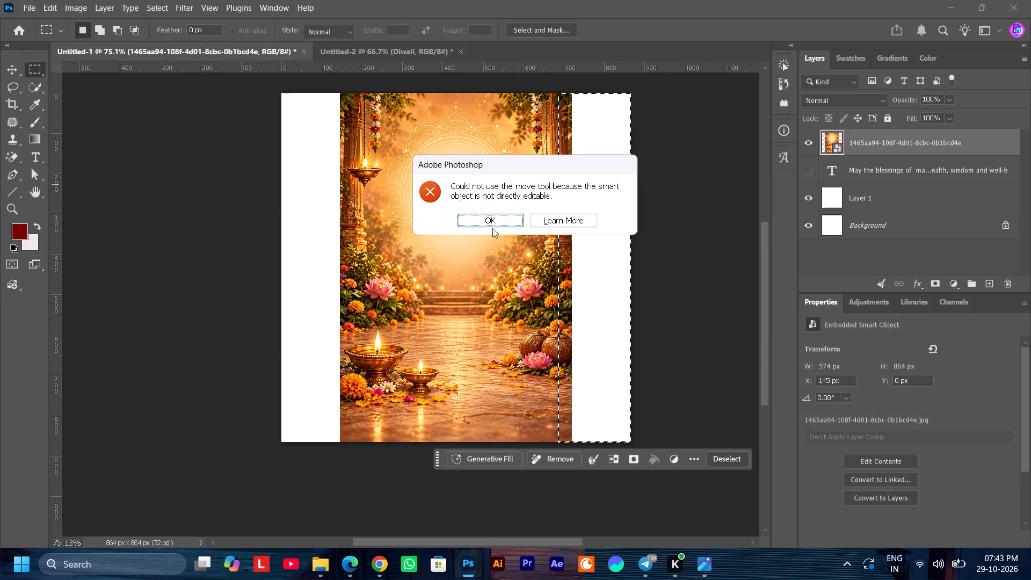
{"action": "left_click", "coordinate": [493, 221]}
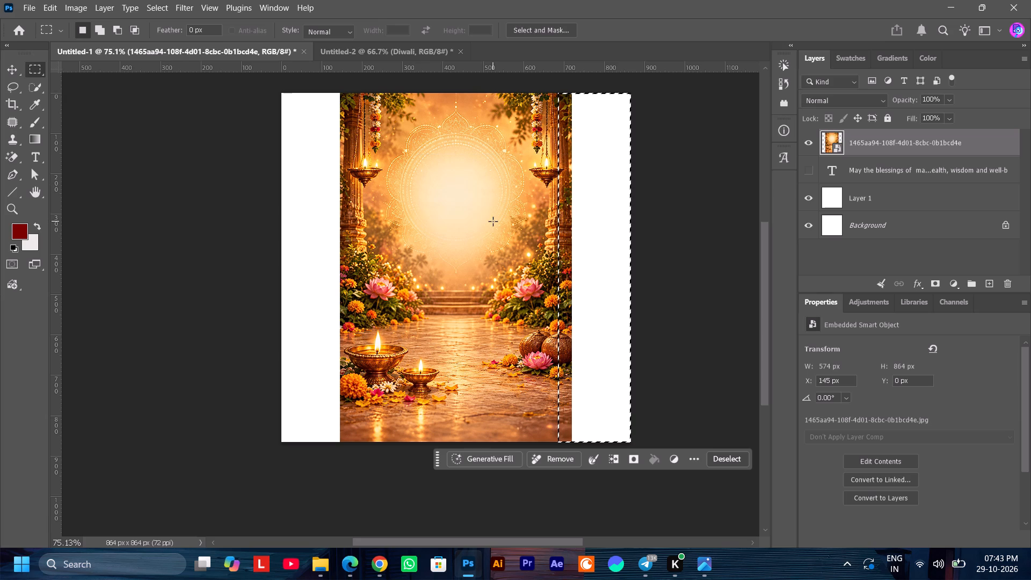
Rasterize the placed background image layer.
{"action": "right_click", "coordinate": [892, 141]}
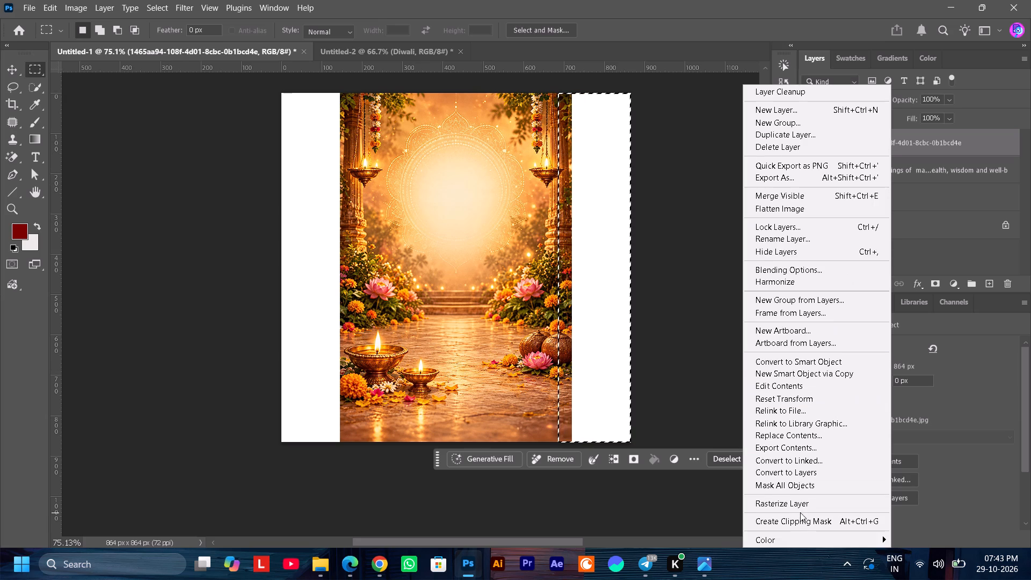
{"action": "left_click", "coordinate": [801, 497]}
{"action": "left_click", "coordinate": [801, 503]}
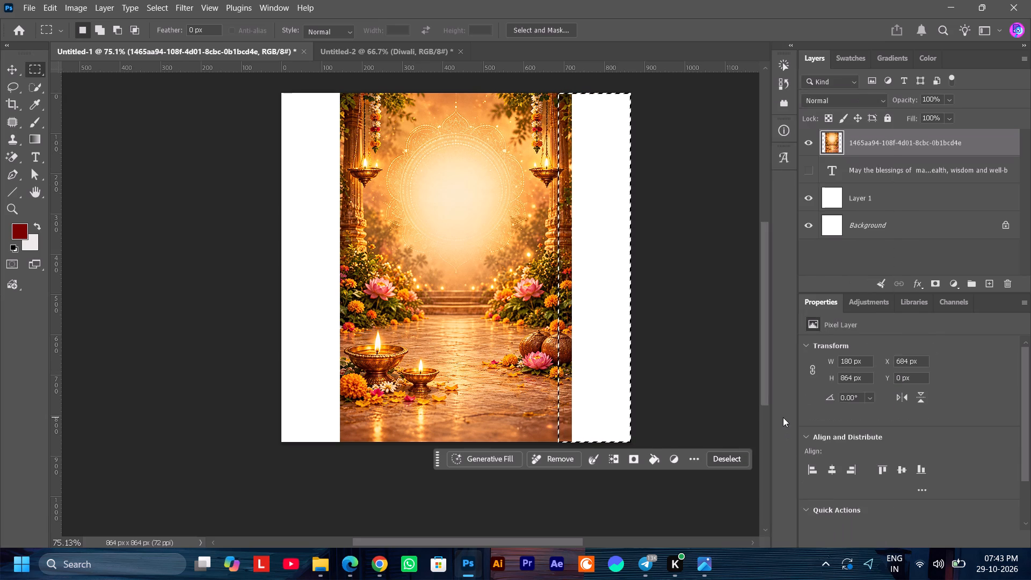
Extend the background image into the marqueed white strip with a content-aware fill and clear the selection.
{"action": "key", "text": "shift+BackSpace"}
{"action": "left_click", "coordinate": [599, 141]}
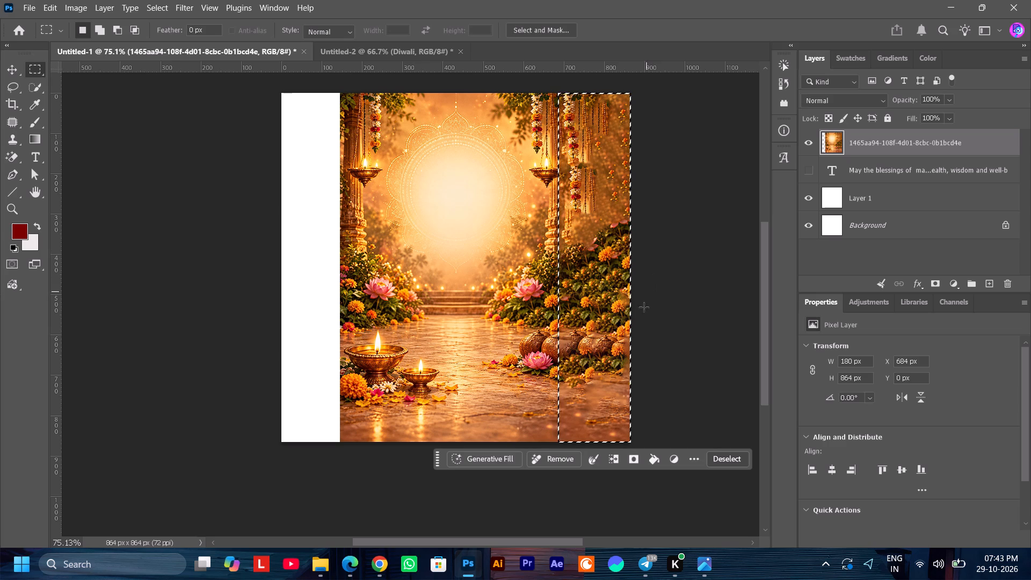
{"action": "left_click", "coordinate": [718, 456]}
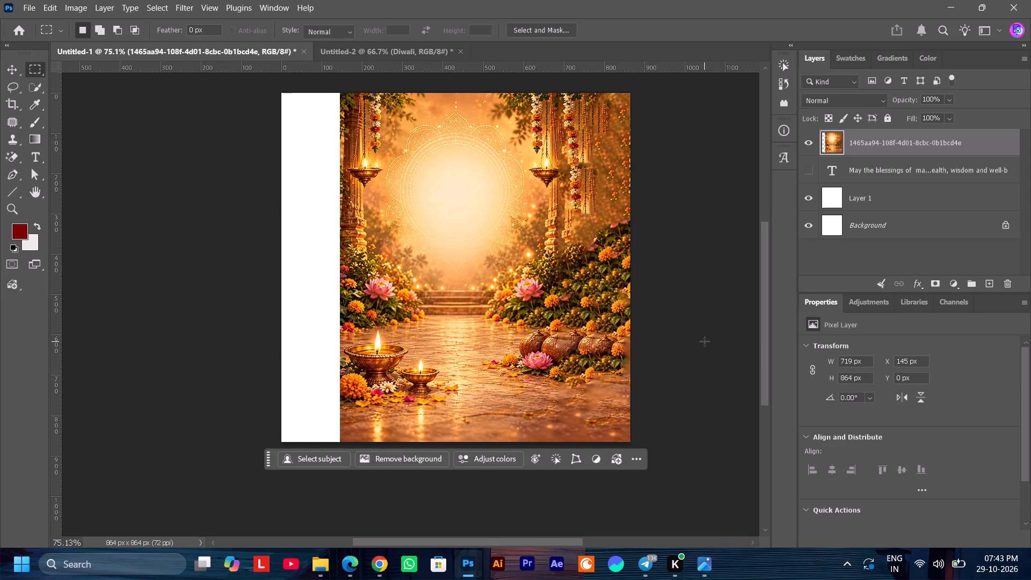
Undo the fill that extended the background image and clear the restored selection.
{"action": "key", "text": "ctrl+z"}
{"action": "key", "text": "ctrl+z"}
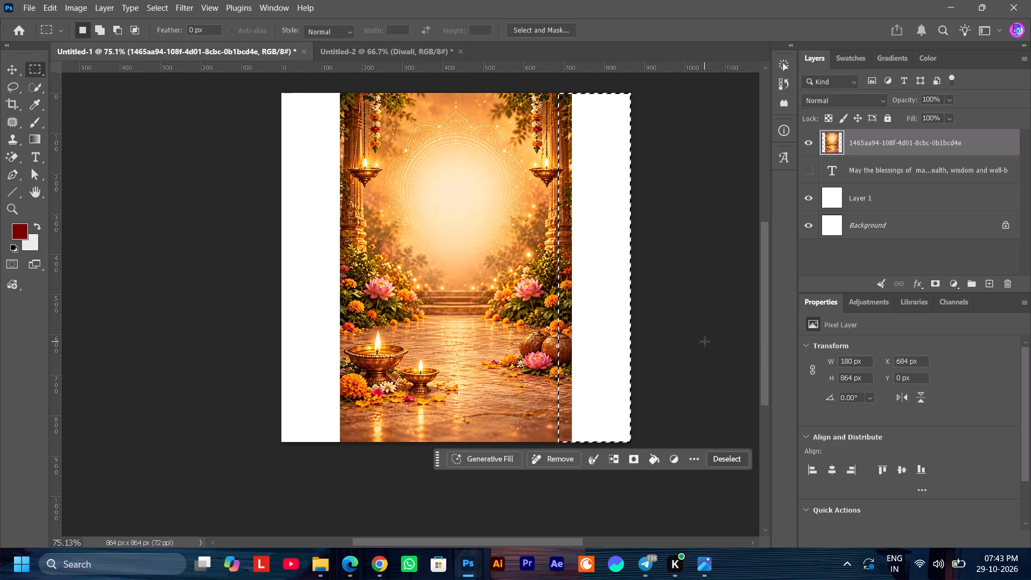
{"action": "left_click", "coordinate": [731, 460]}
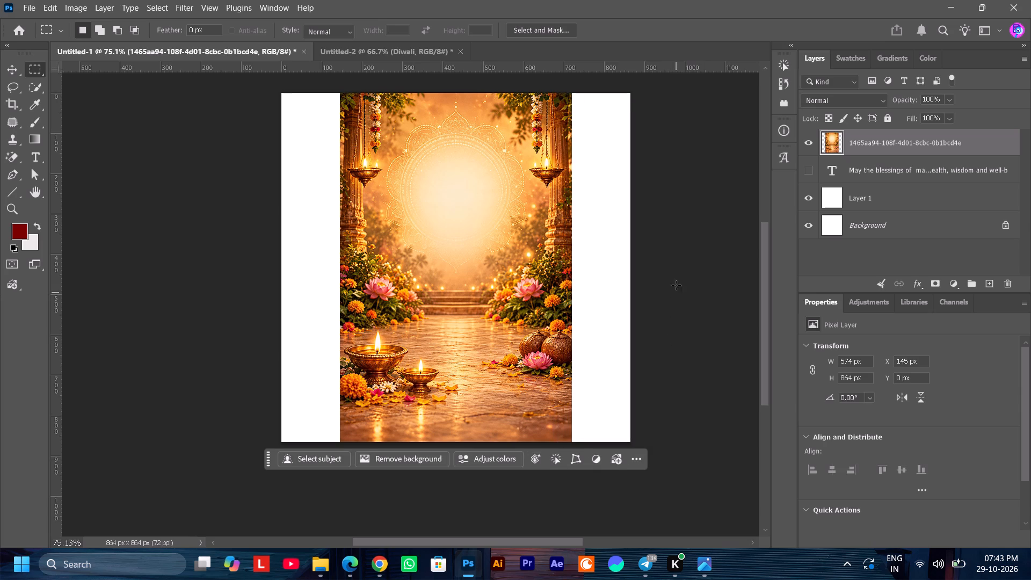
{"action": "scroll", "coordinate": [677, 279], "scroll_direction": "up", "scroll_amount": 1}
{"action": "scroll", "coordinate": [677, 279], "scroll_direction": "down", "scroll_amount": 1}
Place the "download (64)" goddess Lakshmi image from the Downloads folder into the Untitled-1 poster.
{"action": "left_click", "coordinate": [317, 561]}
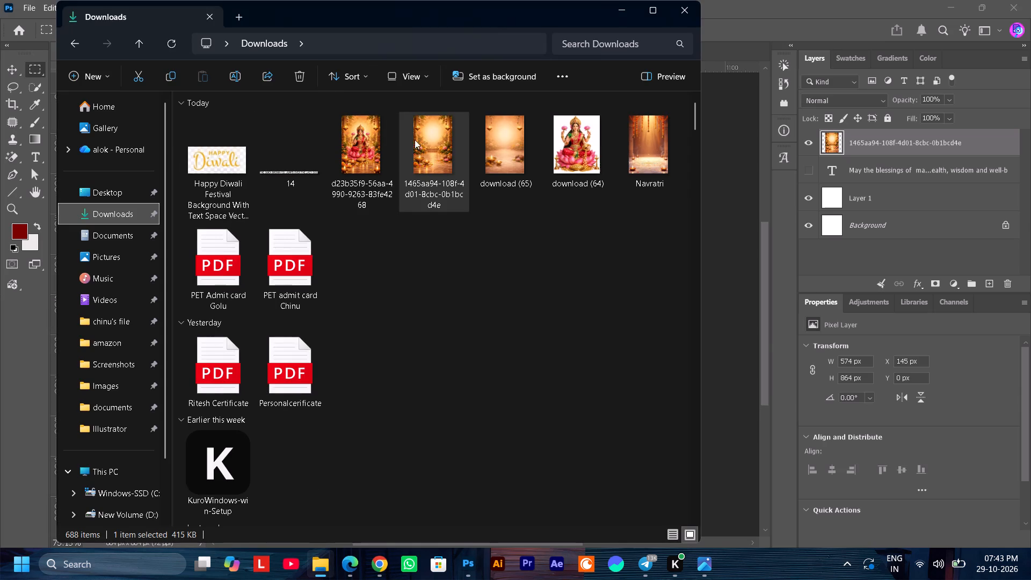
{"action": "left_click_drag", "start_coordinate": [584, 144], "coordinate": [710, 227]}
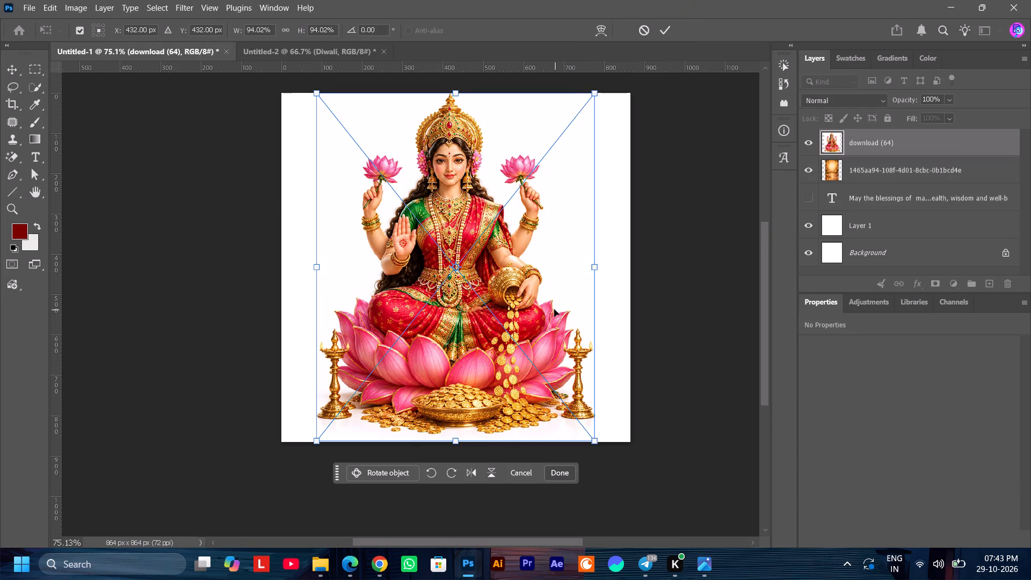
Commit the placement and select the goddess with her lotus, lamps and coins using the Object Selection tool.
{"action": "right_click", "coordinate": [32, 91]}
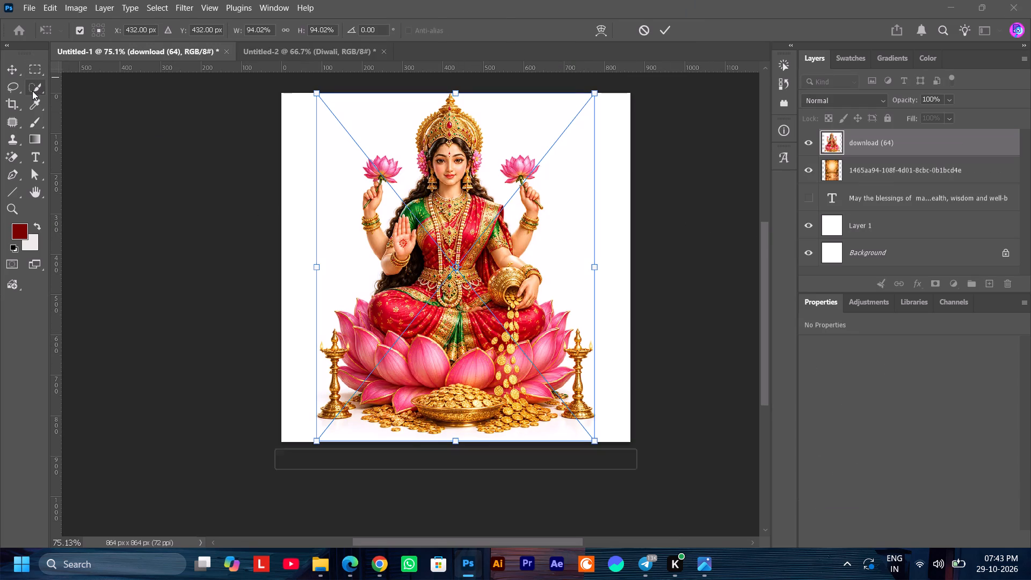
{"action": "left_click", "coordinate": [68, 87]}
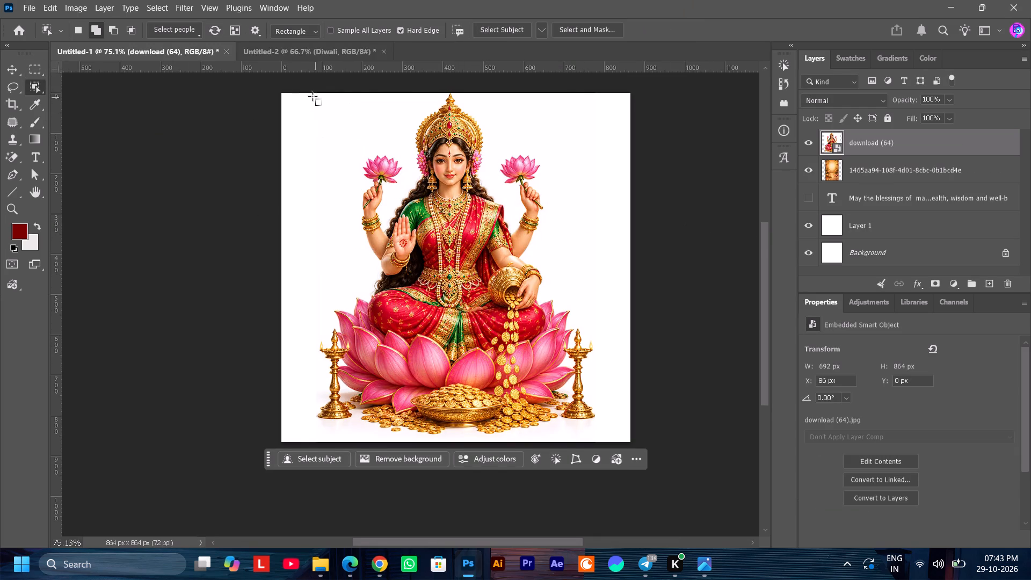
{"action": "left_click_drag", "start_coordinate": [306, 94], "coordinate": [608, 426]}
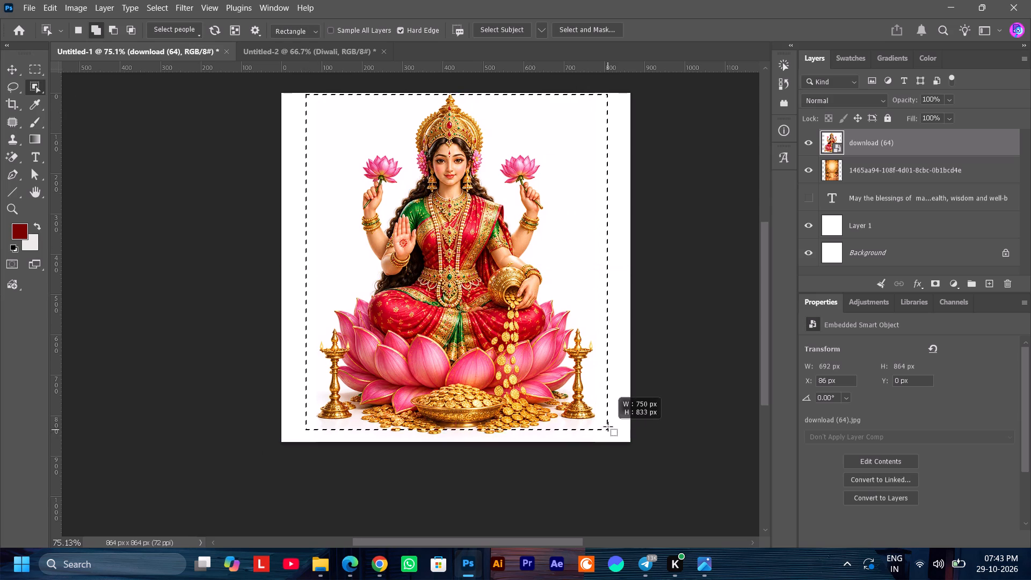
{"action": "left_click_drag", "start_coordinate": [608, 426], "coordinate": [607, 437]}
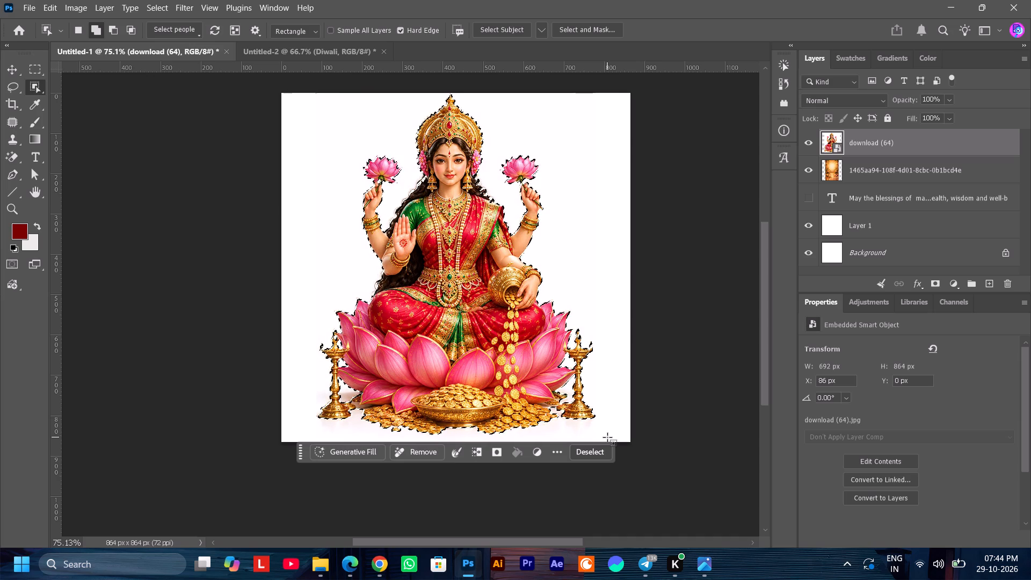
With the Lasso tool, add the missed edges of the dark coins under the lotus petal and the coins beside the left lamp to the selection.
{"action": "scroll", "coordinate": [352, 400], "scroll_direction": "up", "scroll_amount": 5, "text": "alt"}
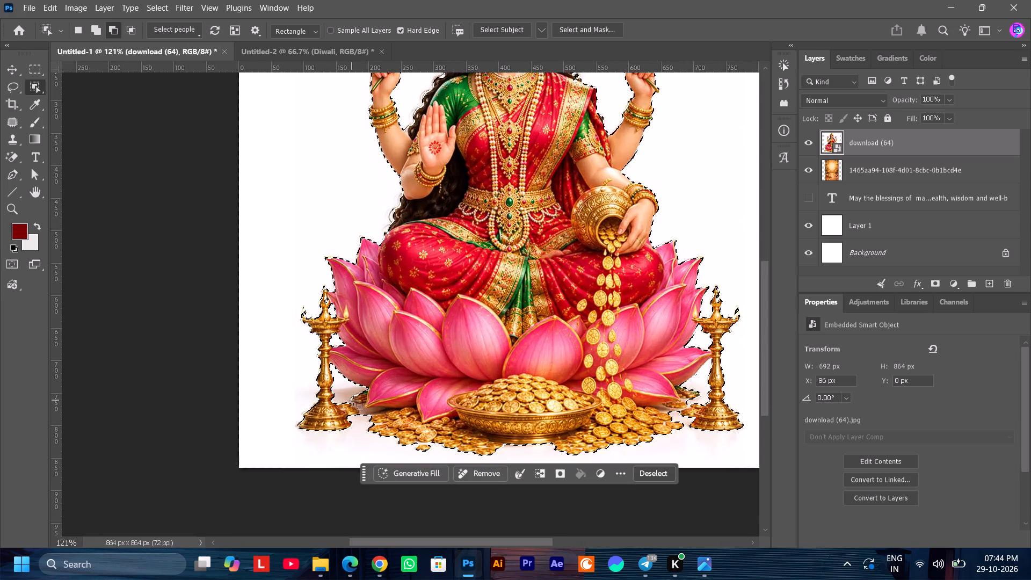
{"action": "scroll", "coordinate": [364, 405], "scroll_direction": "up", "scroll_amount": 18, "text": "alt"}
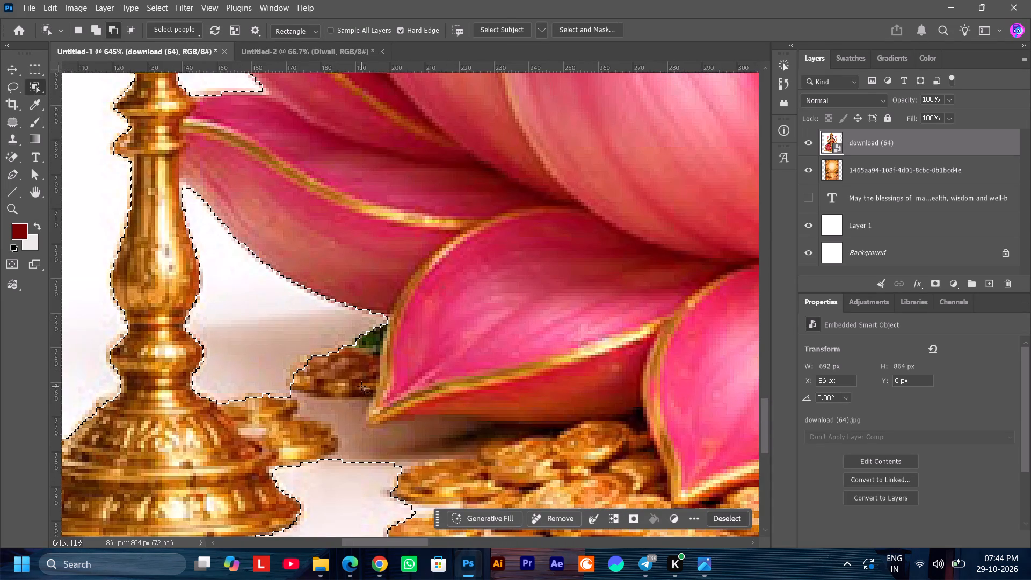
{"action": "scroll", "coordinate": [325, 383], "scroll_direction": "up", "scroll_amount": 1, "text": "alt"}
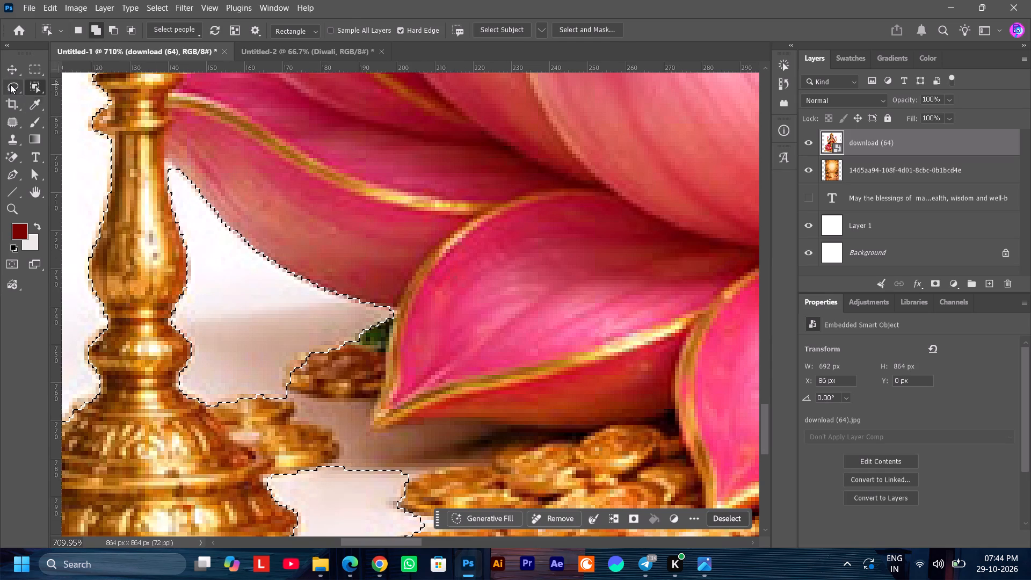
{"action": "left_click", "coordinate": [10, 83]}
{"action": "scroll", "coordinate": [231, 386], "scroll_direction": "up", "scroll_amount": 4, "text": "alt"}
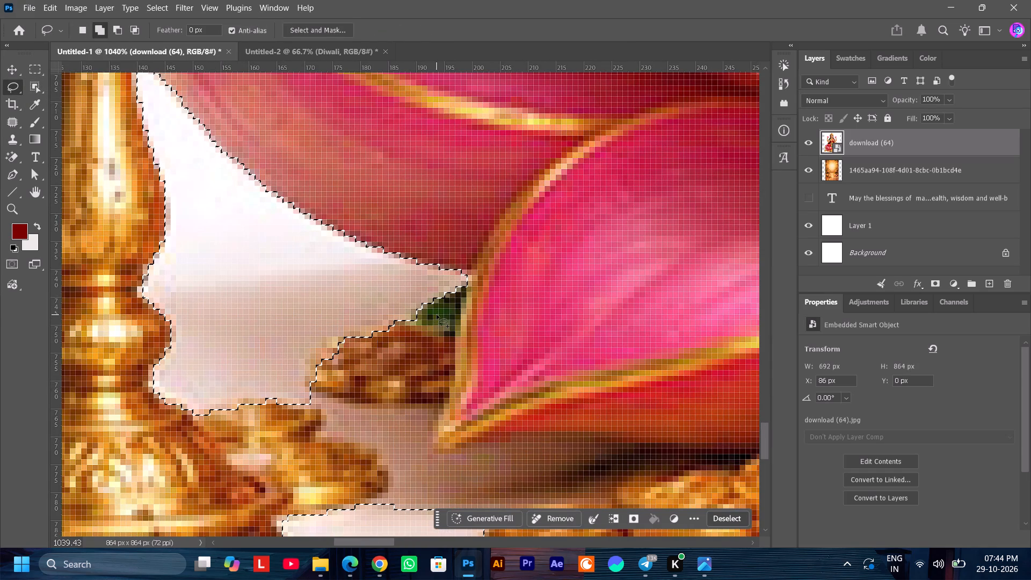
{"action": "left_click_drag", "start_coordinate": [434, 311], "coordinate": [349, 333], "text": "shift"}
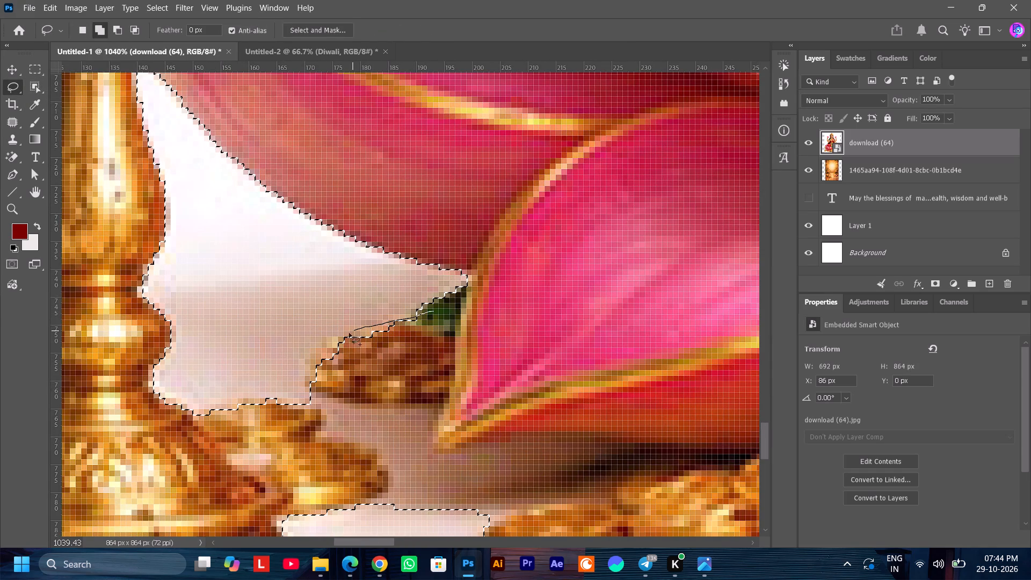
{"action": "left_click_drag", "start_coordinate": [349, 333], "coordinate": [329, 396], "text": "shift"}
{"action": "left_click_drag", "start_coordinate": [329, 396], "coordinate": [349, 396], "text": "shift"}
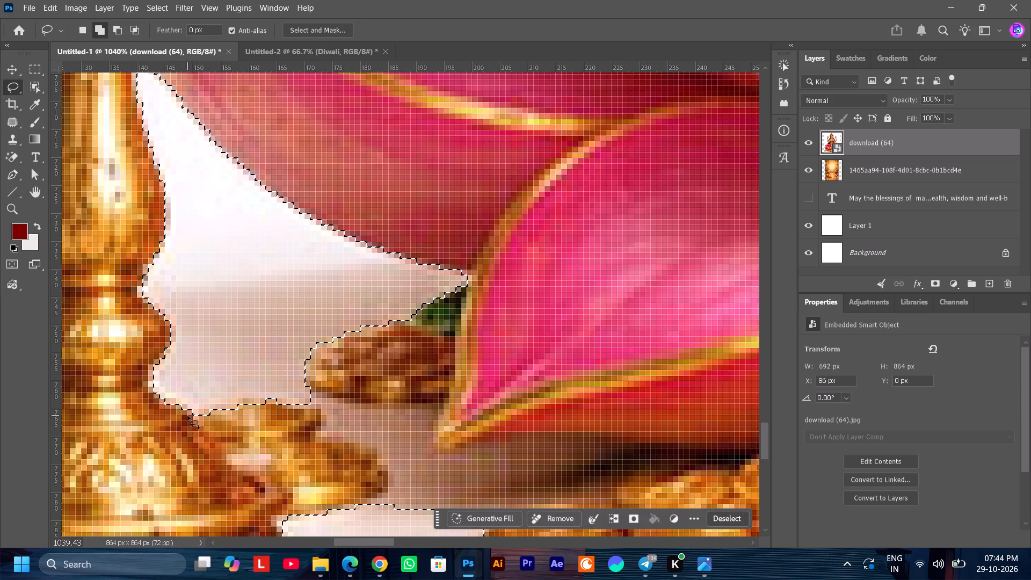
{"action": "left_click_drag", "start_coordinate": [187, 416], "coordinate": [288, 400], "text": "shift"}
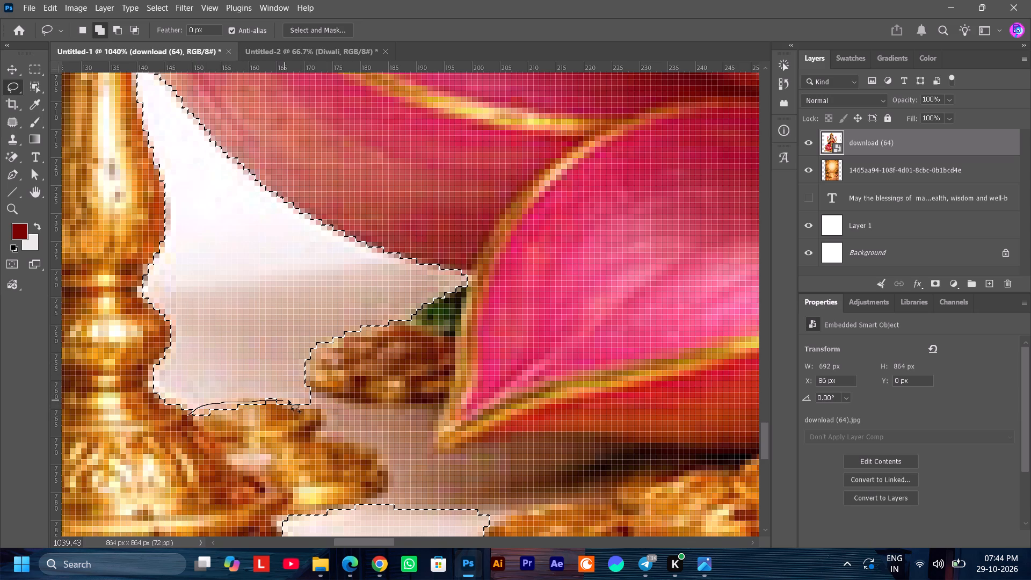
{"action": "left_click_drag", "start_coordinate": [288, 400], "coordinate": [304, 411], "text": "shift"}
Subtract the shadowed floor area between the left lamp's coins, the lotus petal and the main coin pile from the selection.
{"action": "scroll", "coordinate": [338, 406], "scroll_direction": "down", "scroll_amount": 6}
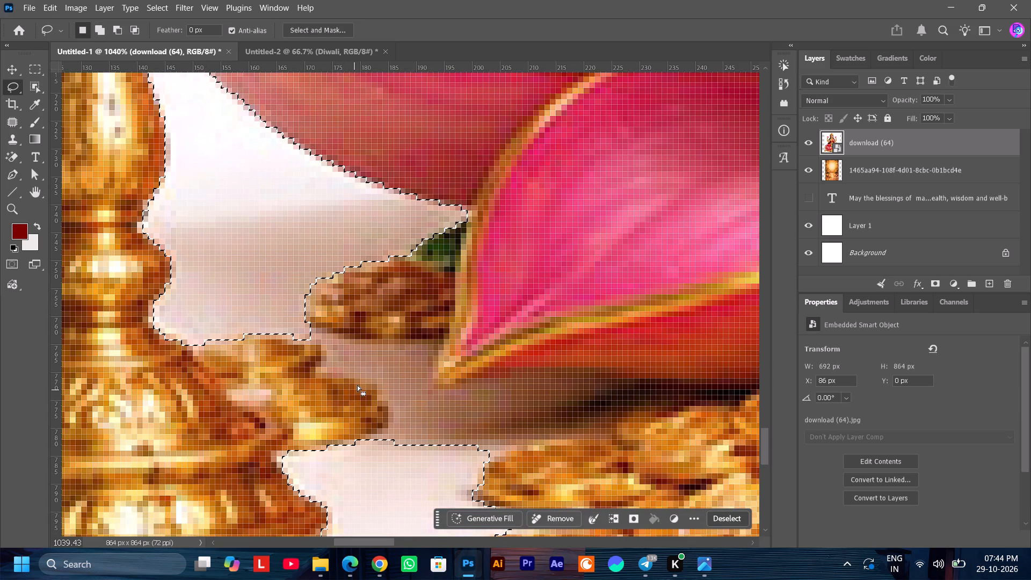
{"action": "left_click", "coordinate": [295, 336], "text": "alt"}
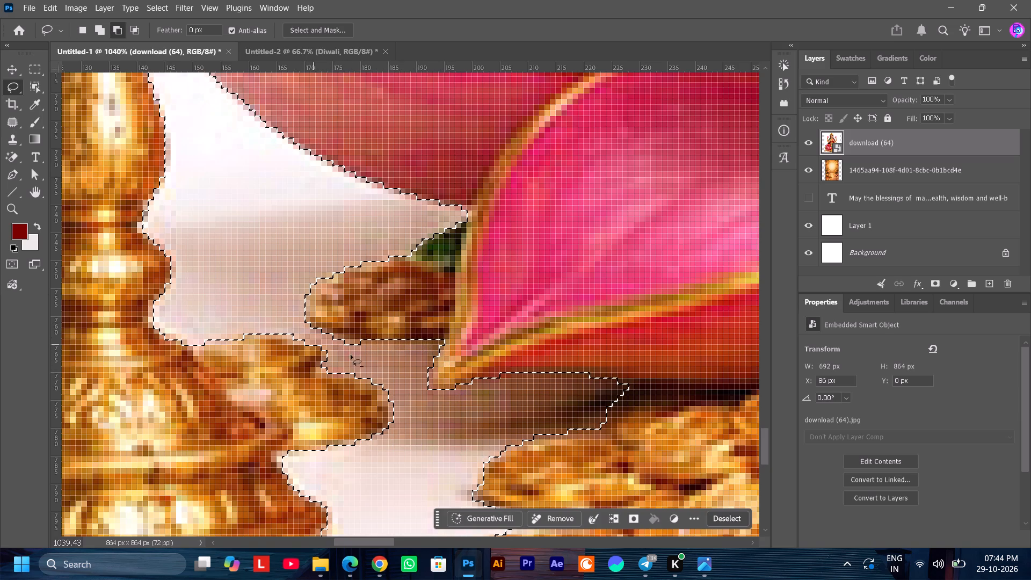
Add the missed outer edge where the left lamp's stem widens into its base to the selection.
{"action": "scroll", "coordinate": [485, 395], "scroll_direction": "down", "scroll_amount": 4, "text": "alt"}
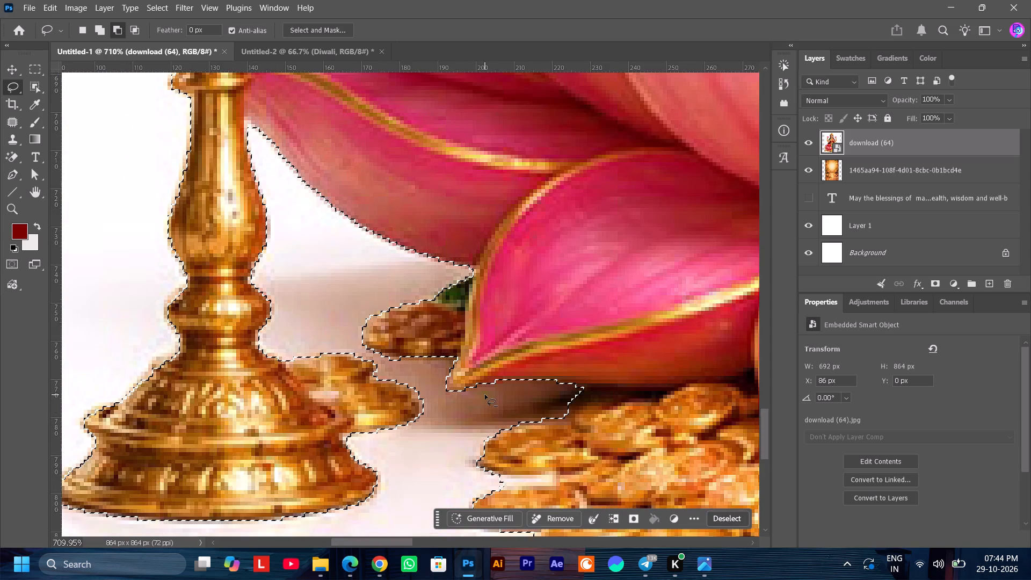
{"action": "scroll", "coordinate": [485, 388], "scroll_direction": "down", "scroll_amount": 8, "text": "alt"}
{"action": "scroll", "coordinate": [323, 396], "scroll_direction": "up", "scroll_amount": 13, "text": "alt"}
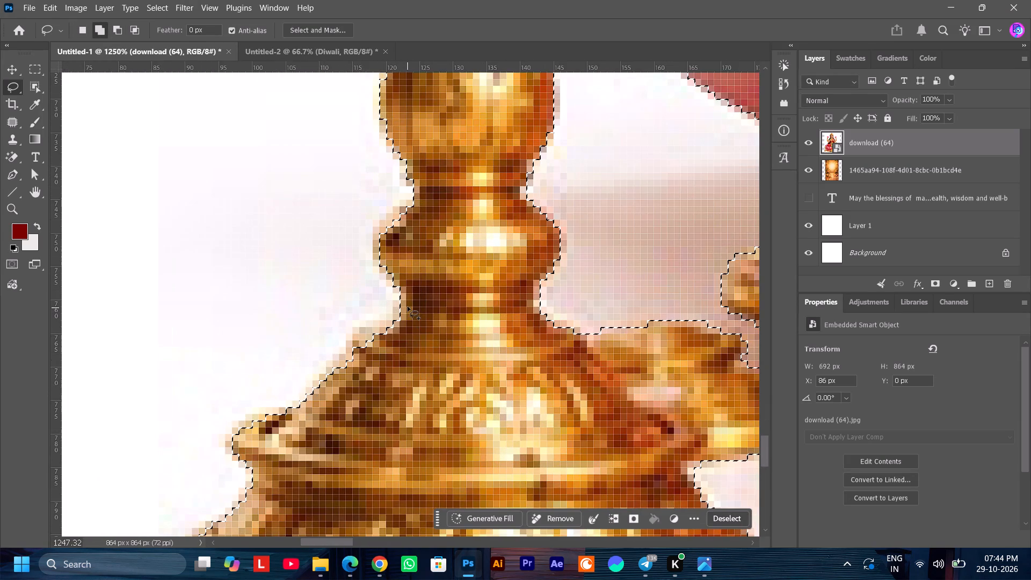
{"action": "left_click", "coordinate": [408, 307], "text": "shift"}
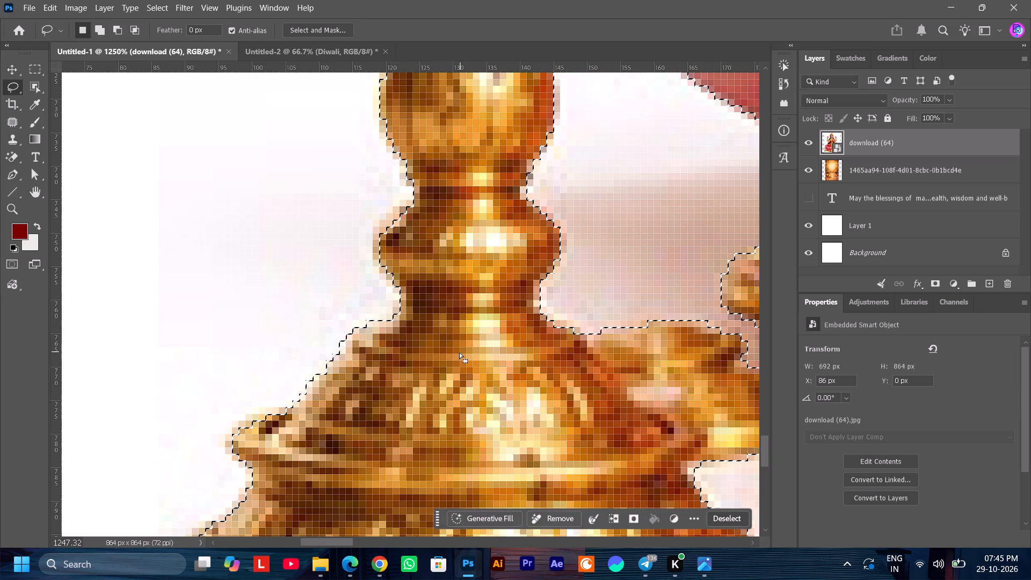
Add the missed outer edges of the left lamp base's upper rim and bottom foot to the selection.
{"action": "scroll", "coordinate": [459, 352], "scroll_direction": "down", "scroll_amount": 4, "text": "alt"}
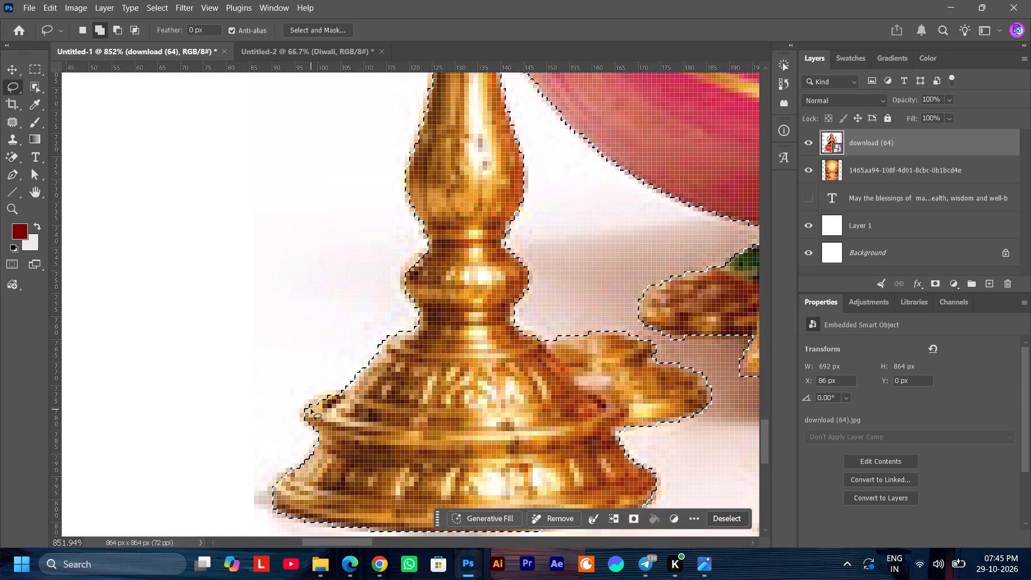
{"action": "scroll", "coordinate": [311, 409], "scroll_direction": "up", "scroll_amount": 6, "text": "shift"}
{"action": "scroll", "coordinate": [311, 409], "scroll_direction": "down", "scroll_amount": 6, "text": "shift"}
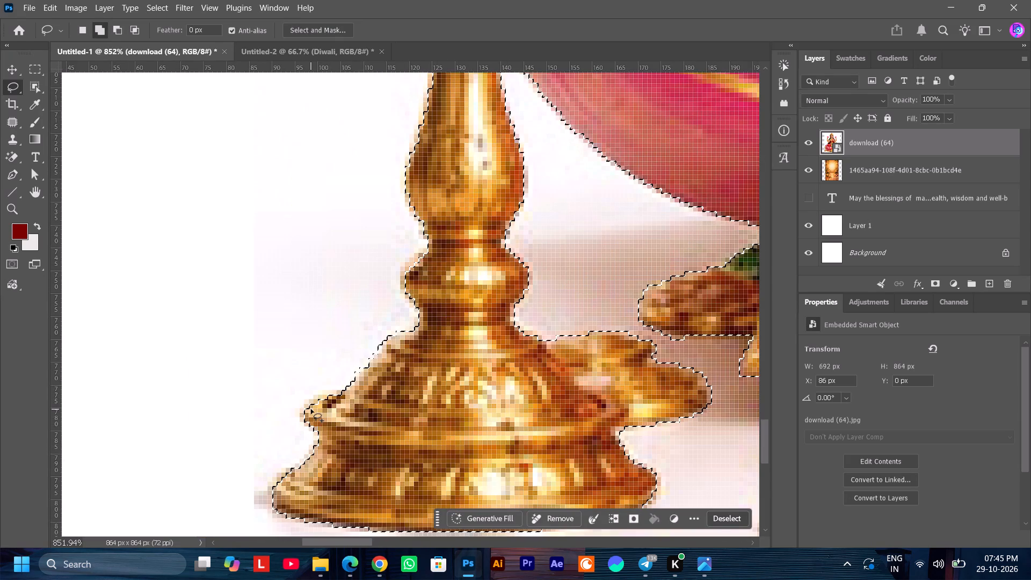
{"action": "scroll", "coordinate": [317, 412], "scroll_direction": "up", "scroll_amount": 8, "text": "alt"}
{"action": "left_click_drag", "start_coordinate": [397, 368], "coordinate": [394, 368], "text": "shift"}
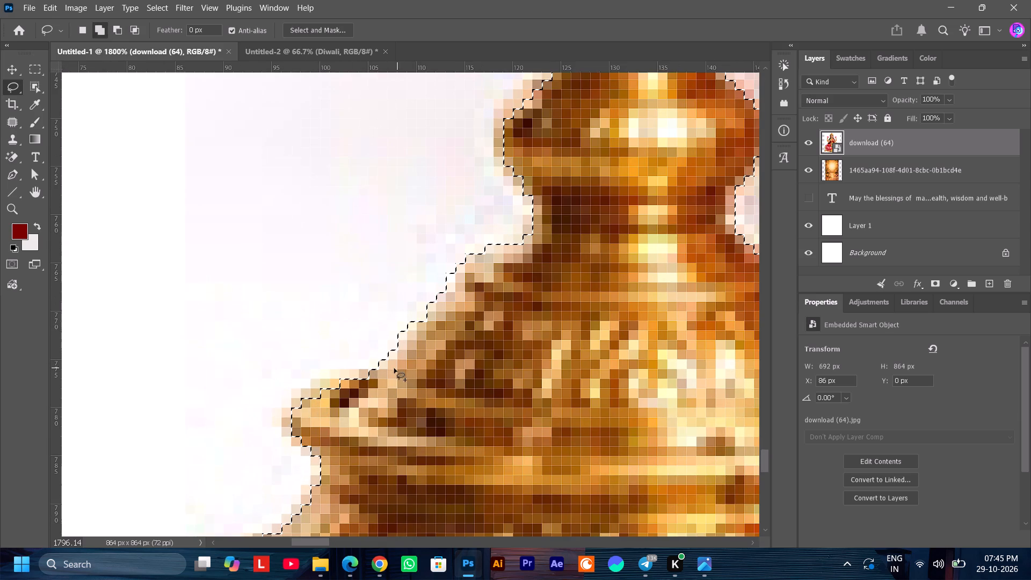
{"action": "left_click_drag", "start_coordinate": [394, 368], "coordinate": [286, 400], "text": "shift"}
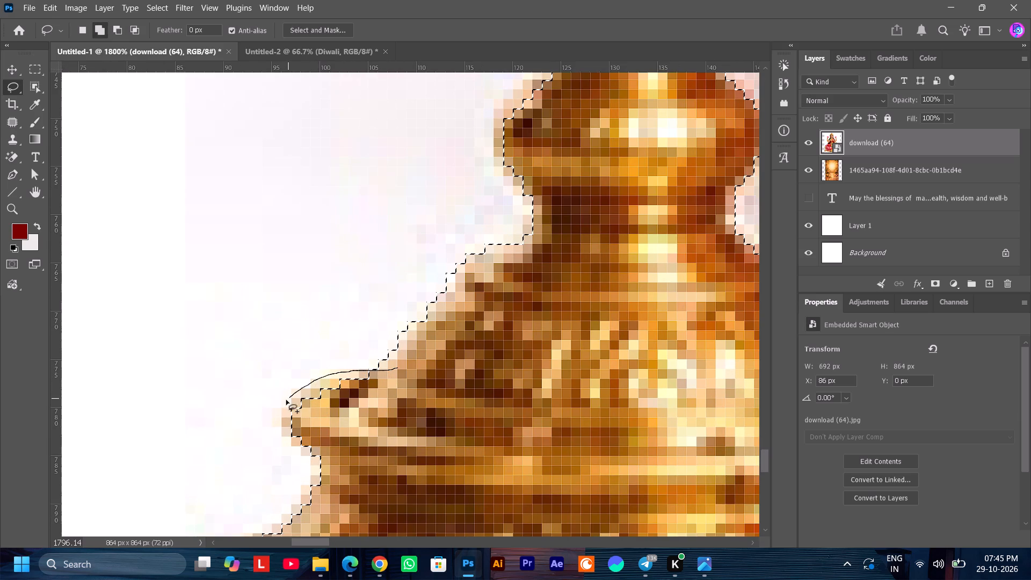
{"action": "left_click_drag", "start_coordinate": [286, 400], "coordinate": [319, 460], "text": "shift"}
{"action": "left_click_drag", "start_coordinate": [319, 460], "coordinate": [400, 362], "text": "shift"}
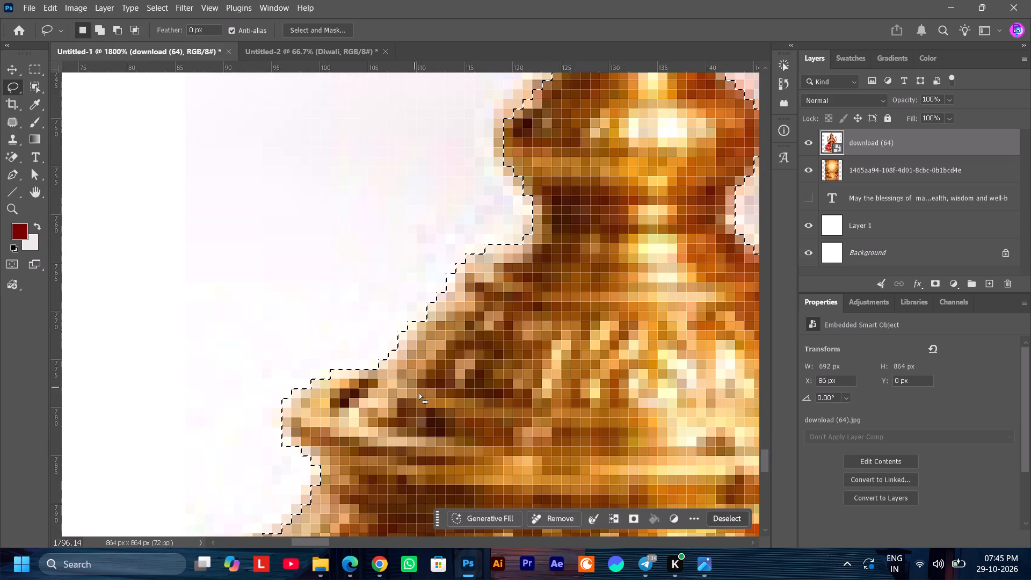
{"action": "scroll", "coordinate": [419, 393], "scroll_direction": "down", "scroll_amount": 18}
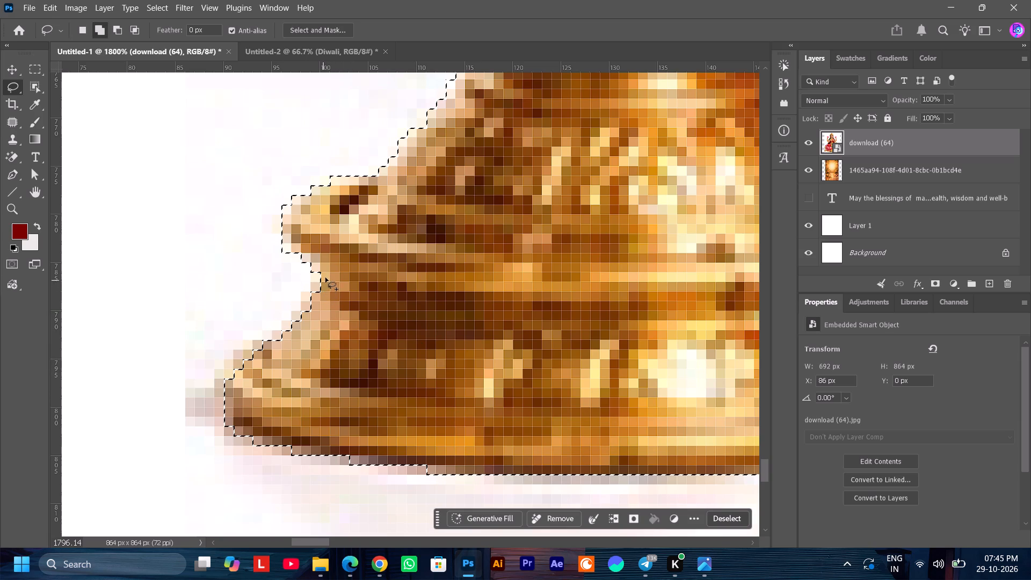
{"action": "left_click", "coordinate": [326, 277], "text": "shift"}
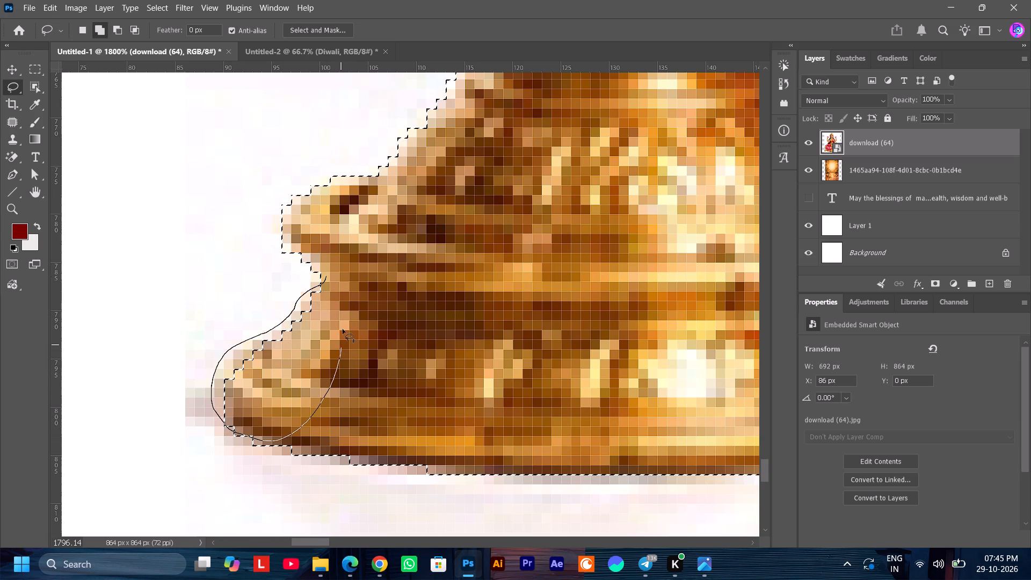
Subtract the white gap between the coin pile and the single loose coin below it from the selection.
{"action": "scroll", "coordinate": [435, 280], "scroll_direction": "down", "scroll_amount": 7, "text": "alt"}
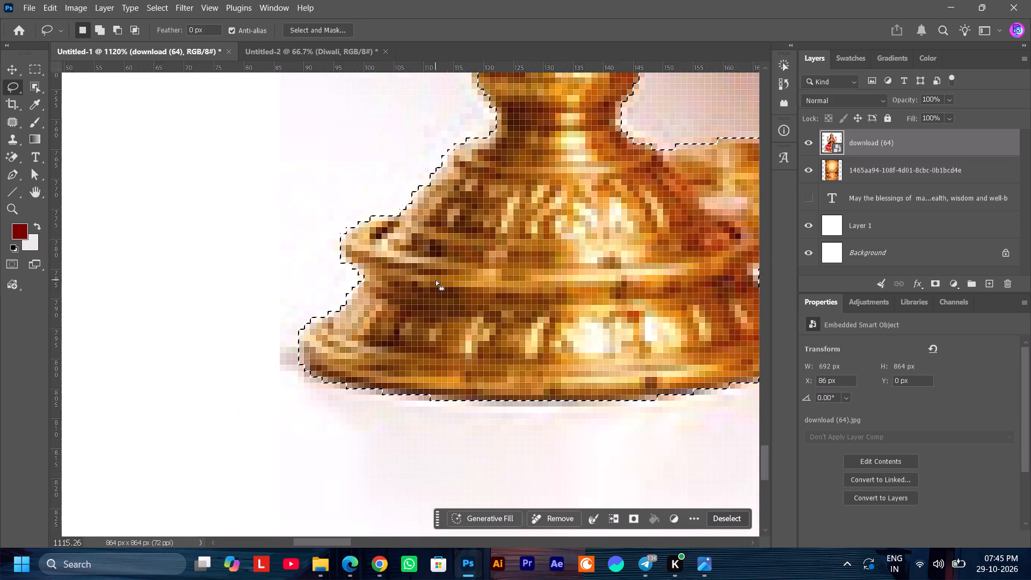
{"action": "scroll", "coordinate": [435, 280], "scroll_direction": "down", "scroll_amount": 3, "text": "alt"}
{"action": "scroll", "coordinate": [435, 280], "scroll_direction": "down", "scroll_amount": 18, "text": "ctrl"}
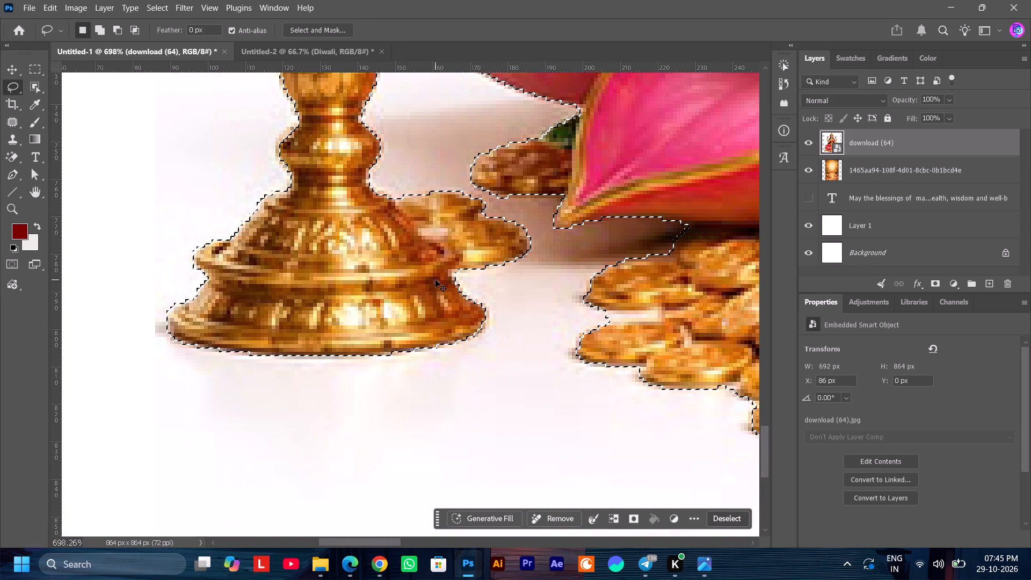
{"action": "scroll", "coordinate": [435, 280], "scroll_direction": "down", "scroll_amount": 16, "text": "ctrl"}
{"action": "scroll", "coordinate": [435, 280], "scroll_direction": "down", "scroll_amount": 3, "text": "alt"}
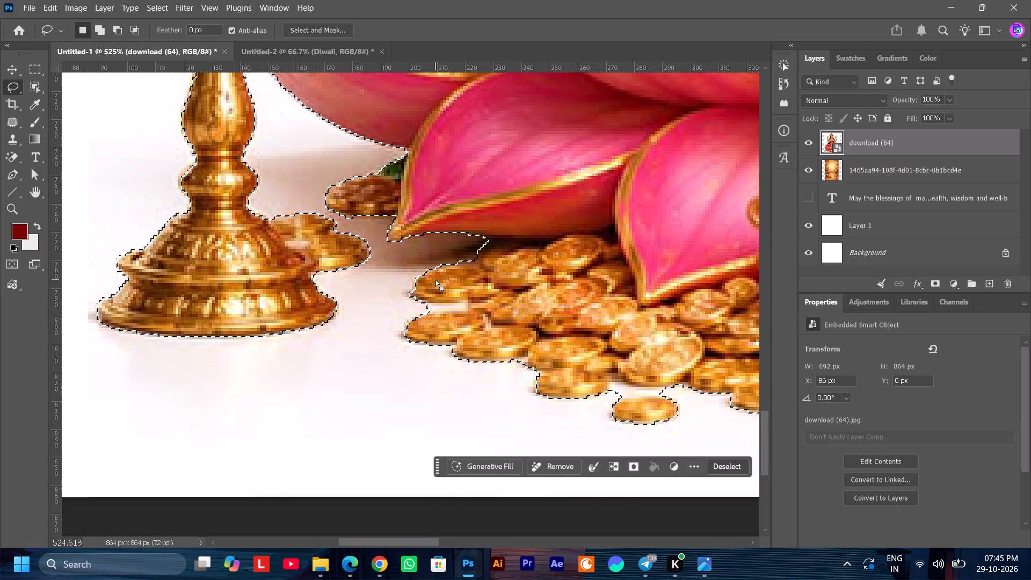
{"action": "scroll", "coordinate": [663, 407], "scroll_direction": "up", "scroll_amount": 7, "text": "alt"}
{"action": "scroll", "coordinate": [663, 407], "scroll_direction": "down", "scroll_amount": 8, "text": "ctrl"}
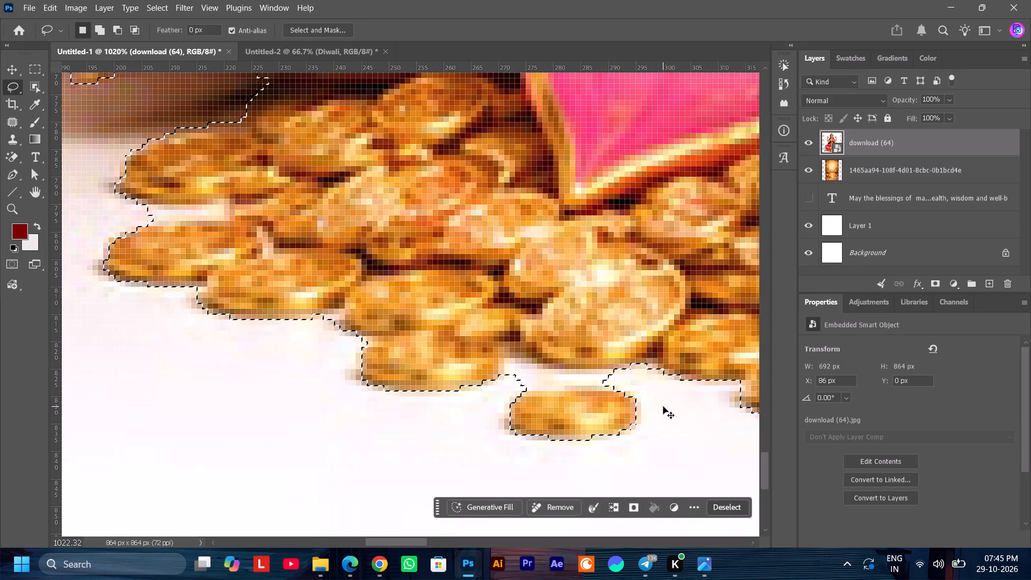
{"action": "scroll", "coordinate": [663, 407], "scroll_direction": "down", "scroll_amount": 2, "text": "ctrl"}
{"action": "scroll", "coordinate": [617, 397], "scroll_direction": "up", "scroll_amount": 4, "text": "alt"}
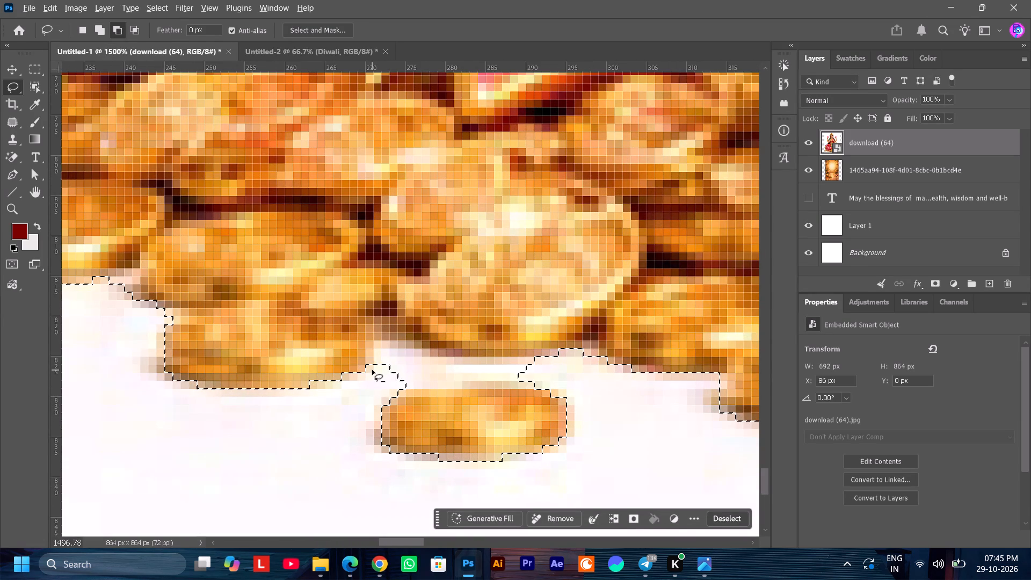
{"action": "left_click", "coordinate": [372, 370], "text": "alt"}
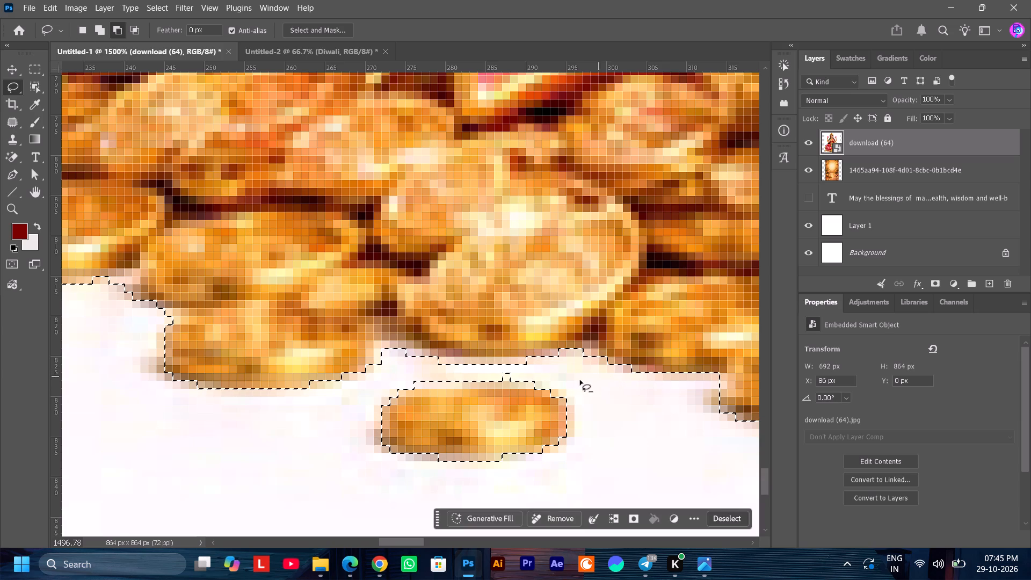
{"action": "left_click_drag", "start_coordinate": [498, 374], "coordinate": [520, 375], "text": "alt"}
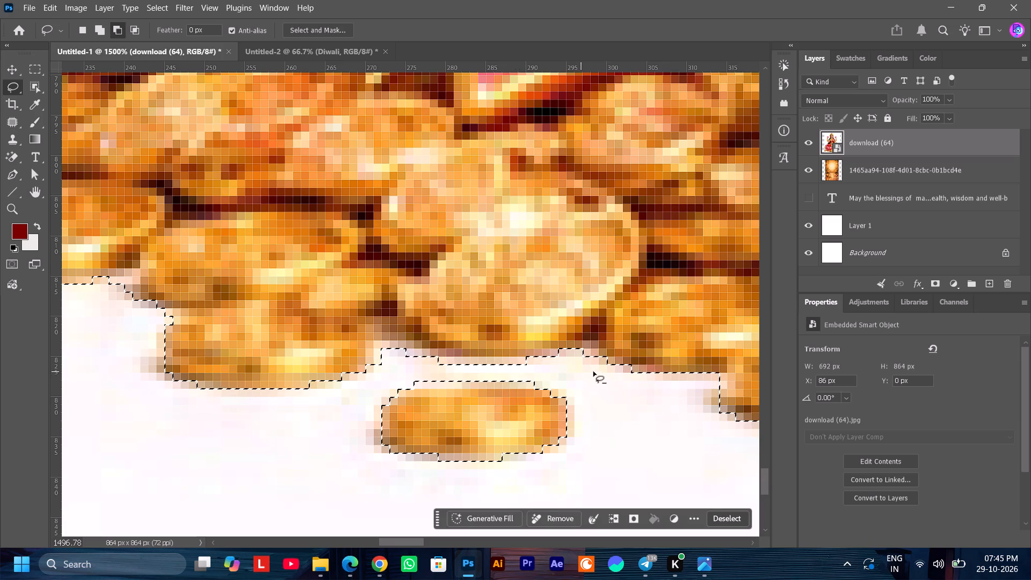
Subtract the shadowed floor area between the main coin pile, the lotus petal's coins and the right lamp's coins from the selection.
{"action": "scroll", "coordinate": [601, 375], "scroll_direction": "down", "scroll_amount": 11, "text": "alt"}
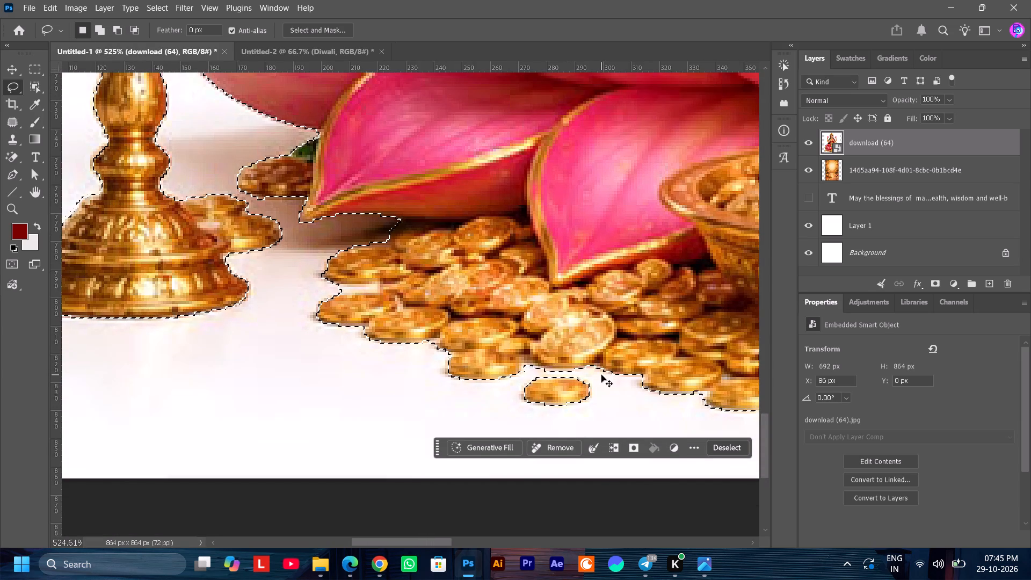
{"action": "scroll", "coordinate": [601, 375], "scroll_direction": "down", "scroll_amount": 16, "text": "ctrl"}
{"action": "scroll", "coordinate": [601, 375], "scroll_direction": "down", "scroll_amount": 13, "text": "ctrl"}
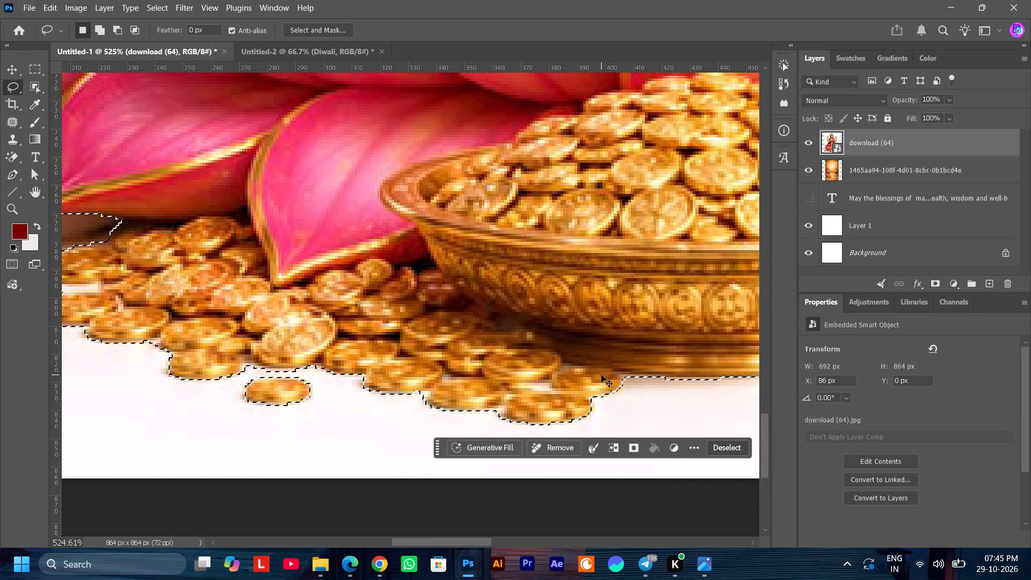
{"action": "scroll", "coordinate": [601, 375], "scroll_direction": "down", "scroll_amount": 15, "text": "ctrl"}
{"action": "scroll", "coordinate": [601, 375], "scroll_direction": "down", "scroll_amount": 15, "text": "ctrl"}
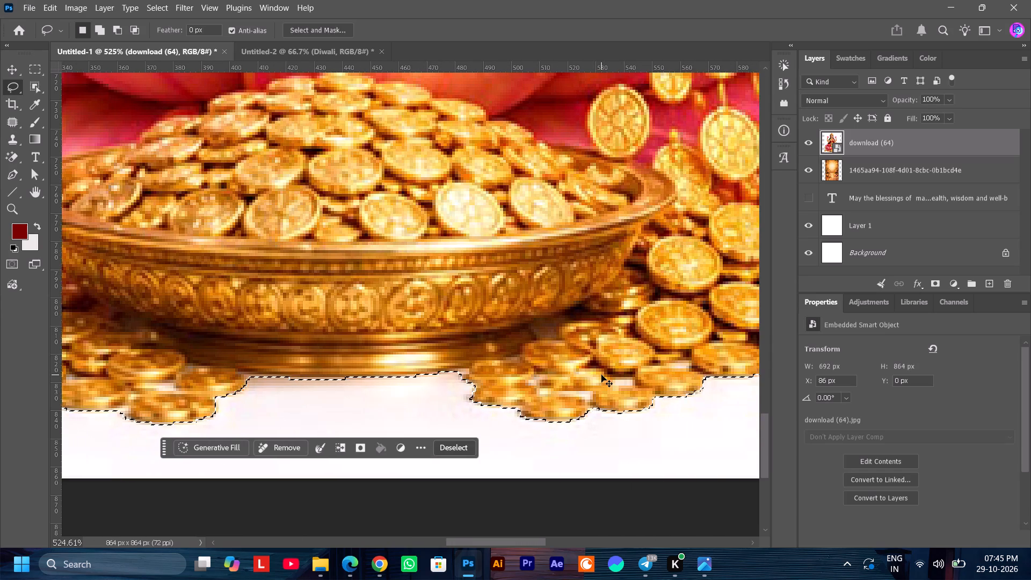
{"action": "scroll", "coordinate": [601, 375], "scroll_direction": "down", "scroll_amount": 20, "text": "ctrl"}
{"action": "scroll", "coordinate": [601, 375], "scroll_direction": "down", "scroll_amount": 11, "text": "ctrl"}
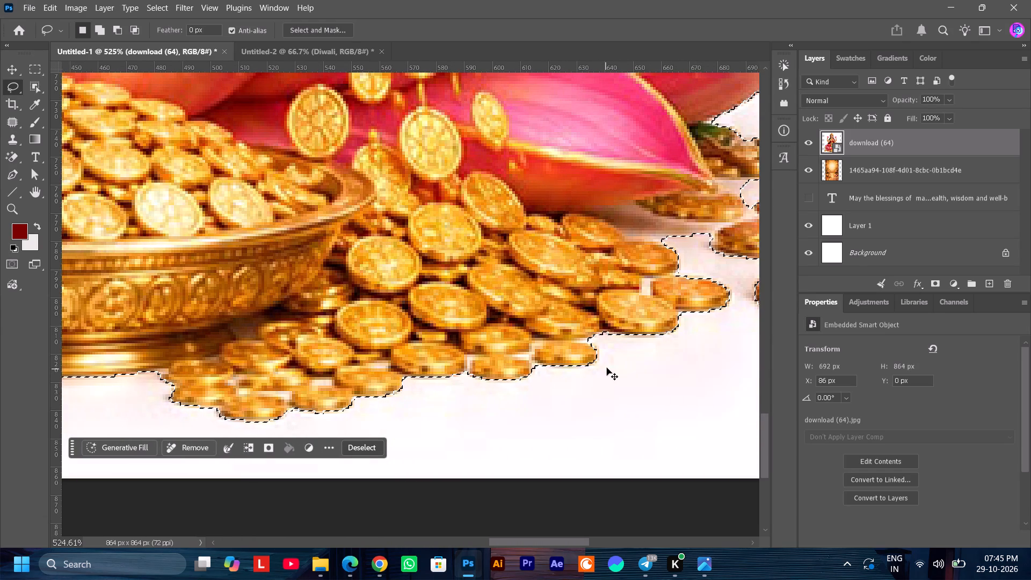
{"action": "scroll", "coordinate": [607, 368], "scroll_direction": "down", "scroll_amount": 10, "text": "ctrl"}
{"action": "scroll", "coordinate": [608, 235], "scroll_direction": "up", "scroll_amount": 4, "text": "alt"}
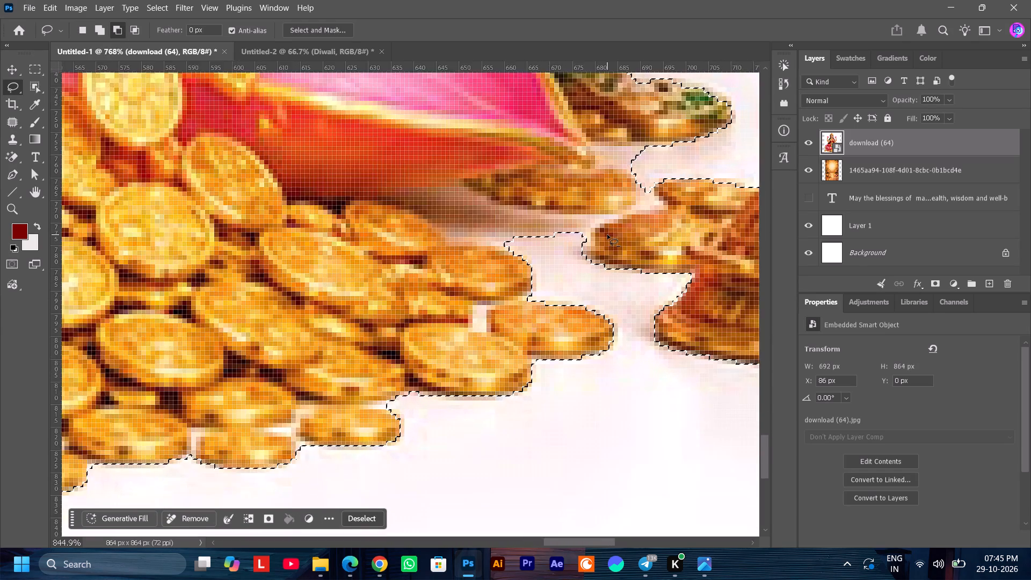
{"action": "scroll", "coordinate": [607, 235], "scroll_direction": "up", "scroll_amount": 7, "text": "alt"}
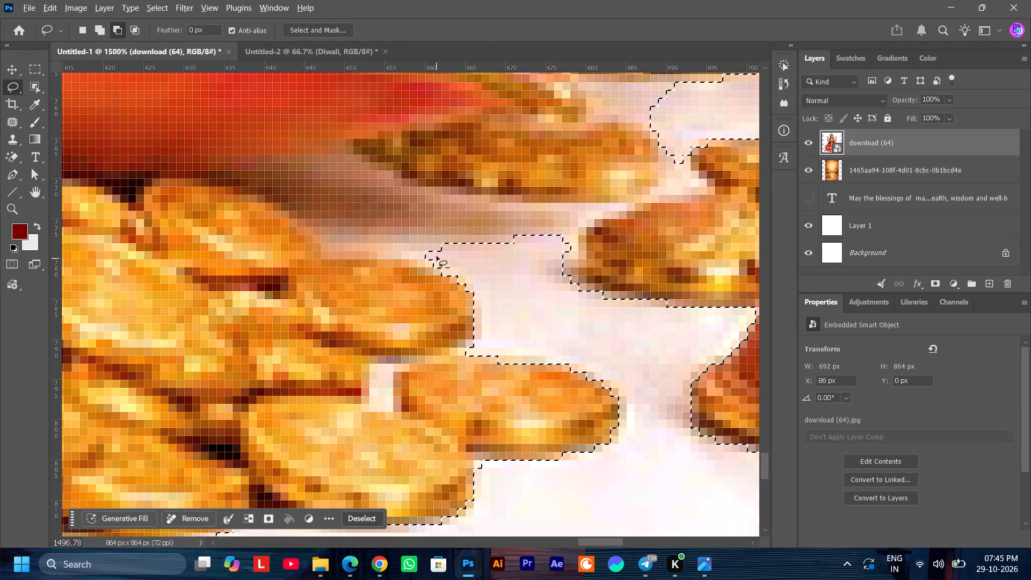
{"action": "left_click", "coordinate": [439, 260], "text": "alt"}
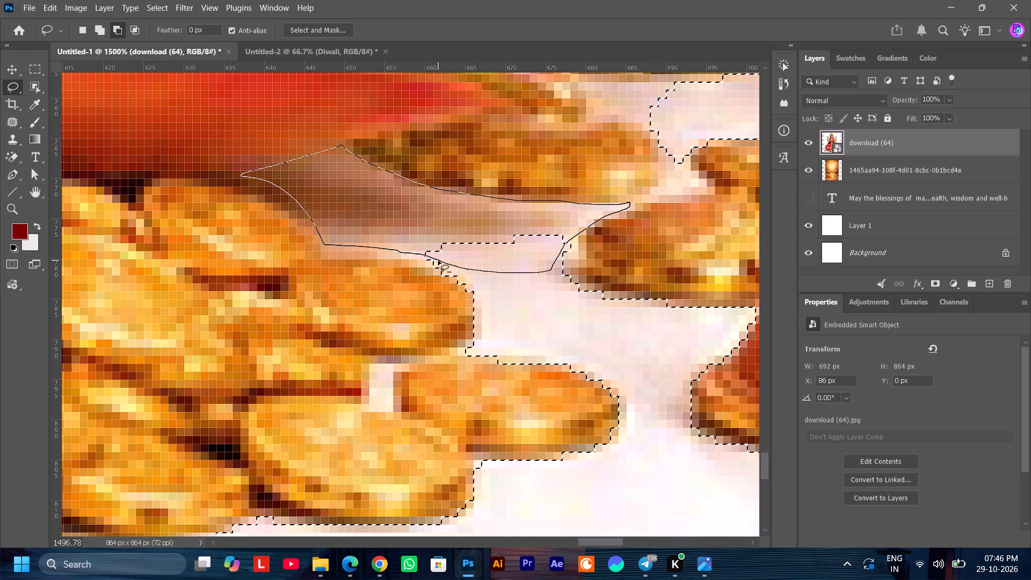
Subtract the small white gap between the coin under the petal tip and the right lamp's coins from the selection.
{"action": "scroll", "coordinate": [468, 238], "scroll_direction": "down", "scroll_amount": 5, "text": "ctrl"}
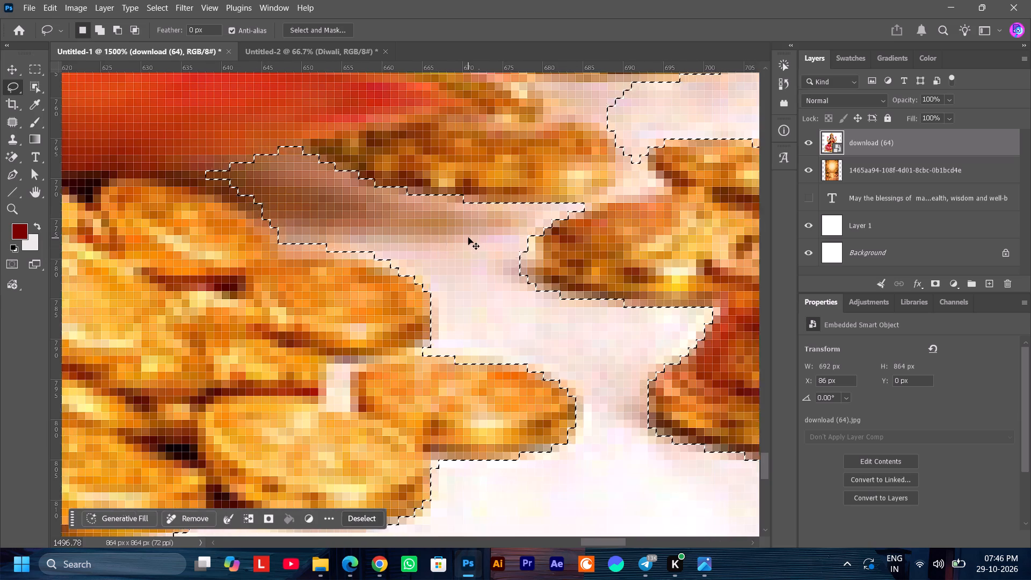
{"action": "scroll", "coordinate": [468, 230], "scroll_direction": "down", "scroll_amount": 11, "text": "ctrl"}
{"action": "left_click", "coordinate": [503, 149], "text": "alt"}
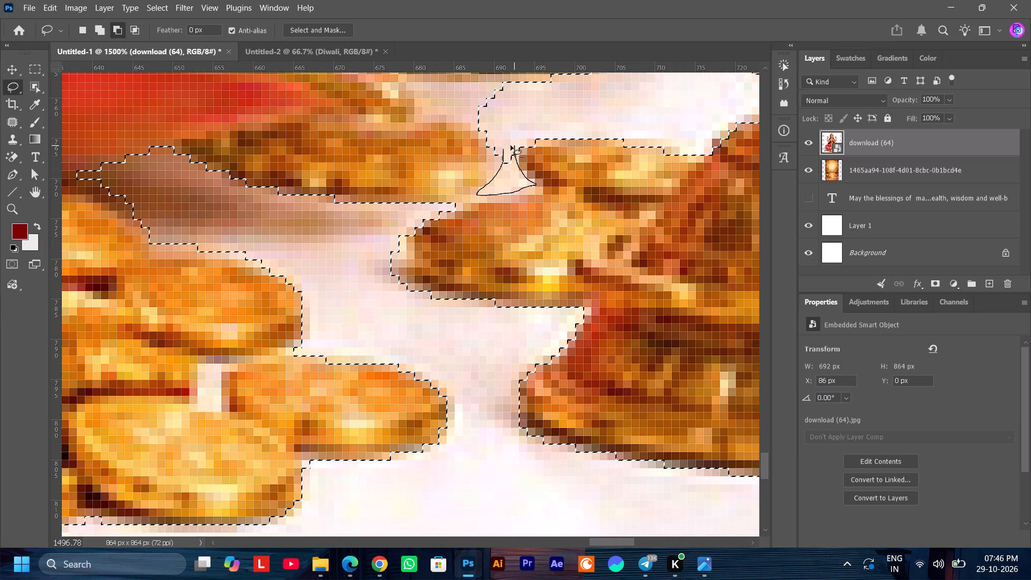
Subtract the pale gap between the green-jewelled coins and the coin beneath the right lotus petal's tip from the selection.
{"action": "scroll", "coordinate": [555, 138], "scroll_direction": "down", "scroll_amount": 9, "text": "alt"}
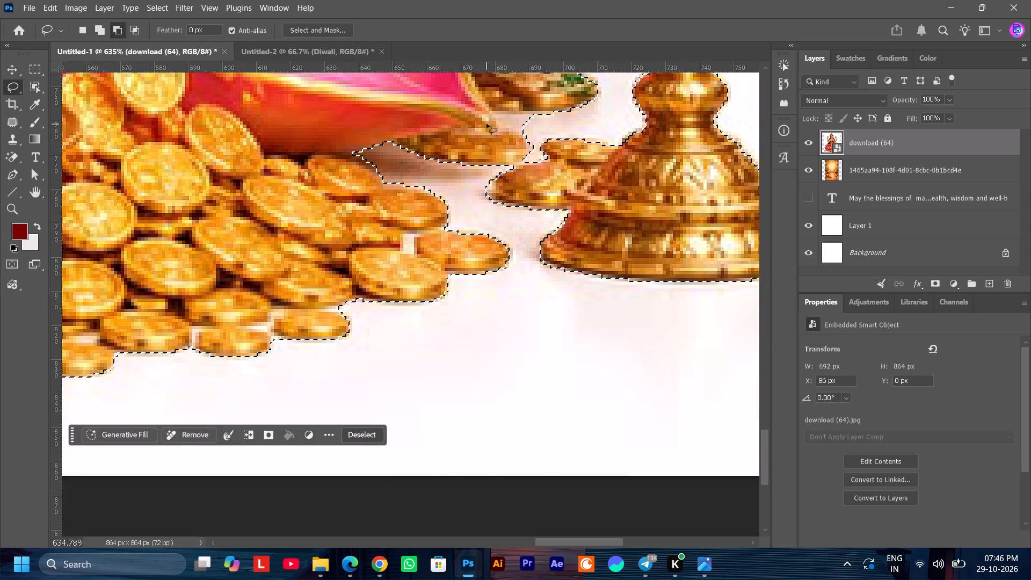
{"action": "scroll", "coordinate": [491, 119], "scroll_direction": "up", "scroll_amount": 5, "text": "alt"}
{"action": "scroll", "coordinate": [556, 123], "scroll_direction": "up", "scroll_amount": 12}
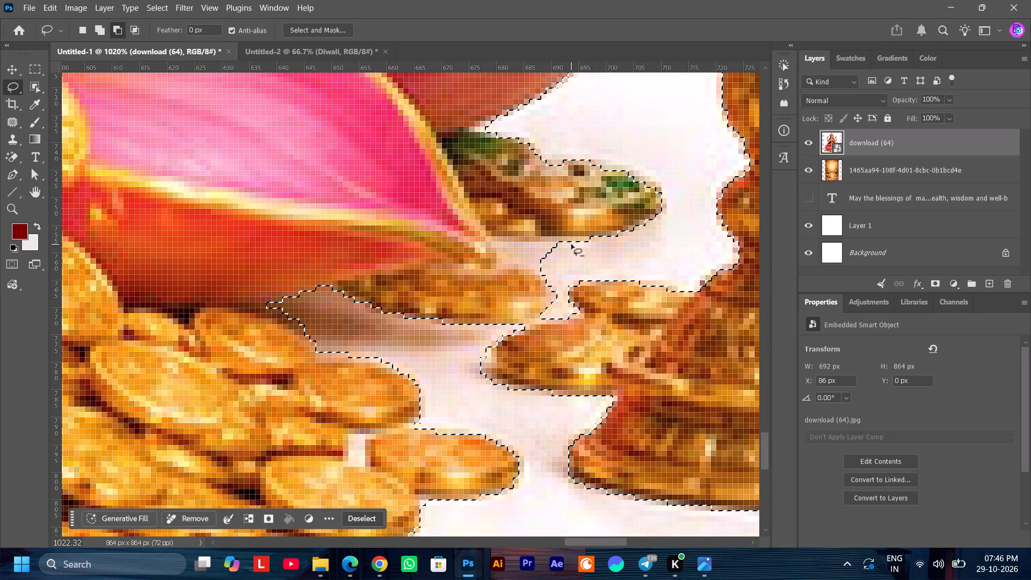
{"action": "left_click_drag", "start_coordinate": [571, 244], "coordinate": [492, 241], "text": "alt"}
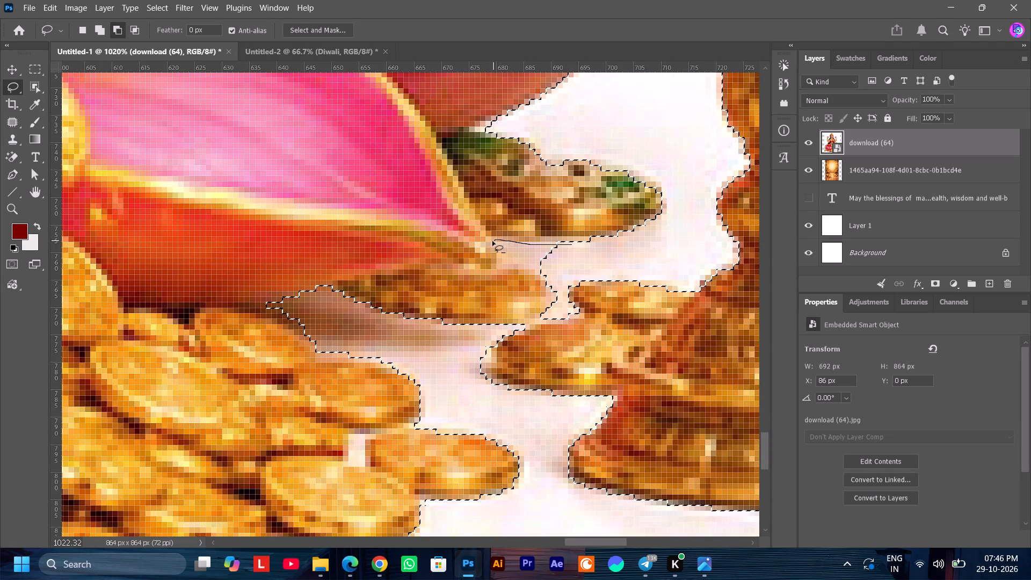
{"action": "left_click_drag", "start_coordinate": [492, 241], "coordinate": [576, 239], "text": "alt"}
Add the missed tip, outer edge and bright centre of the right lamp's outer flame to the selection.
{"action": "scroll", "coordinate": [617, 251], "scroll_direction": "down", "scroll_amount": 10, "text": "alt"}
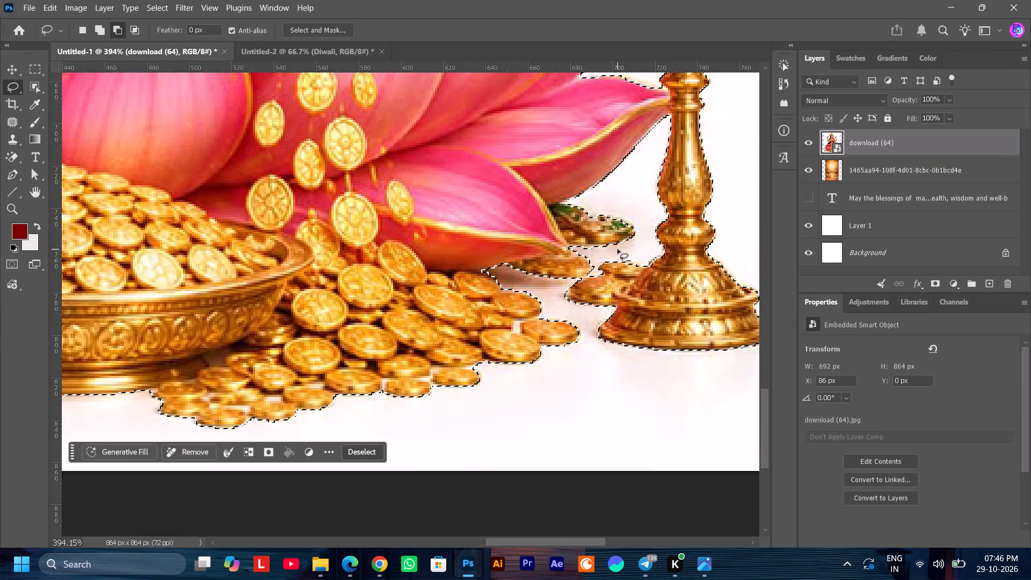
{"action": "scroll", "coordinate": [618, 249], "scroll_direction": "down", "scroll_amount": 9, "text": "alt"}
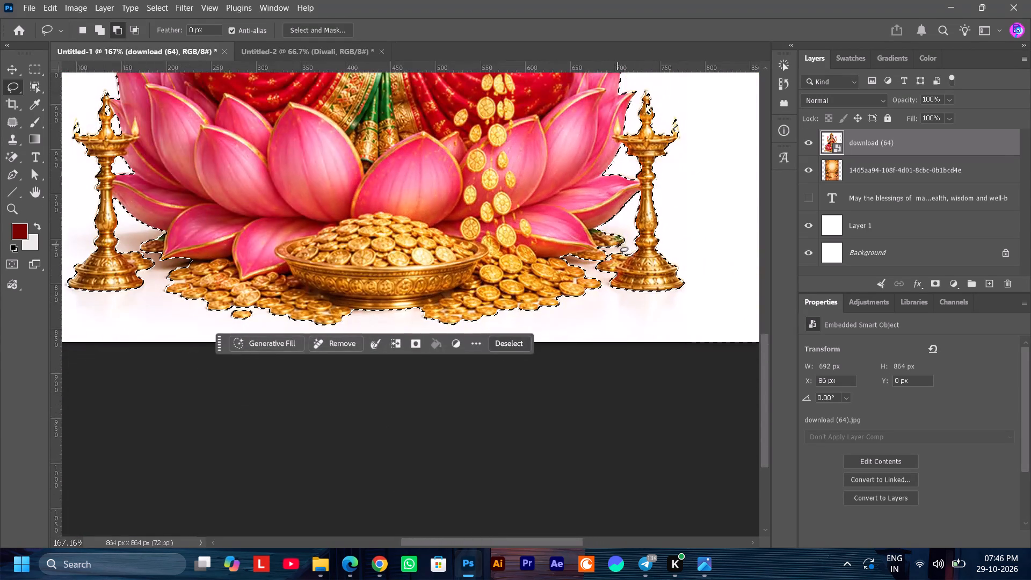
{"action": "scroll", "coordinate": [656, 98], "scroll_direction": "up", "scroll_amount": 13, "text": "alt"}
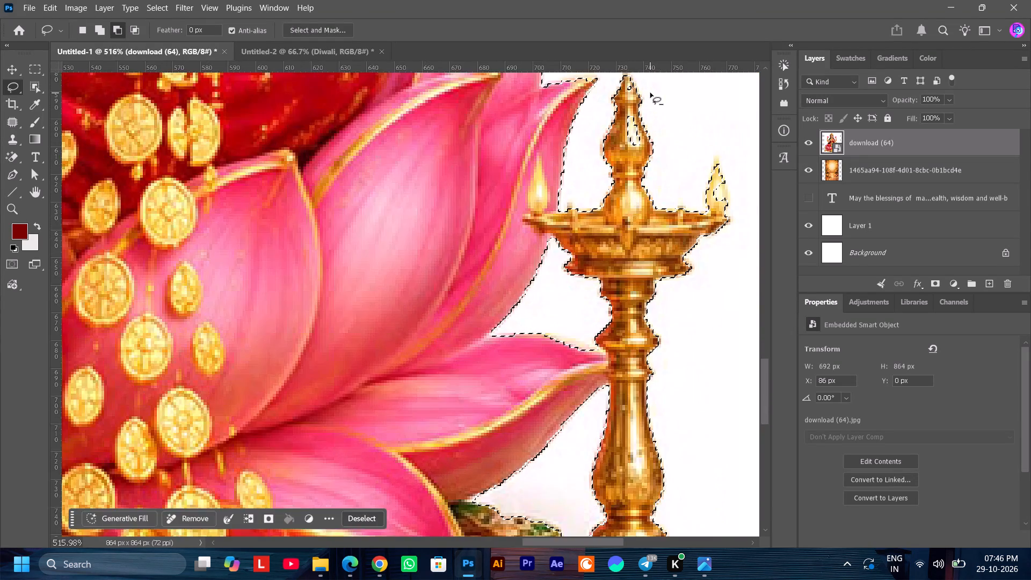
{"action": "scroll", "coordinate": [650, 93], "scroll_direction": "up", "scroll_amount": 4, "text": "alt"}
{"action": "scroll", "coordinate": [673, 115], "scroll_direction": "up", "scroll_amount": 5}
{"action": "scroll", "coordinate": [673, 115], "scroll_direction": "down", "scroll_amount": 6, "text": "ctrl"}
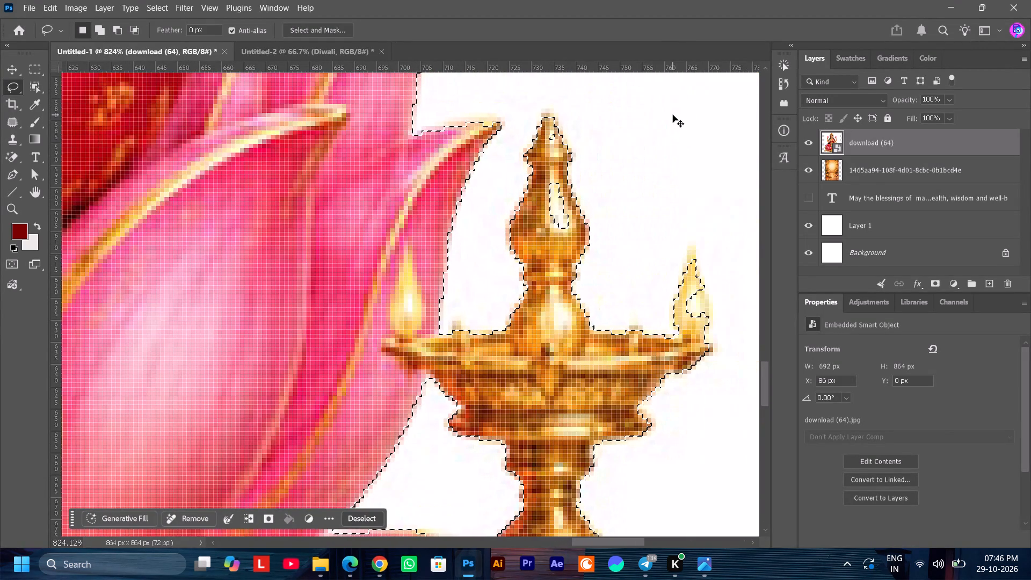
{"action": "scroll", "coordinate": [673, 115], "scroll_direction": "down", "scroll_amount": 4, "text": "ctrl"}
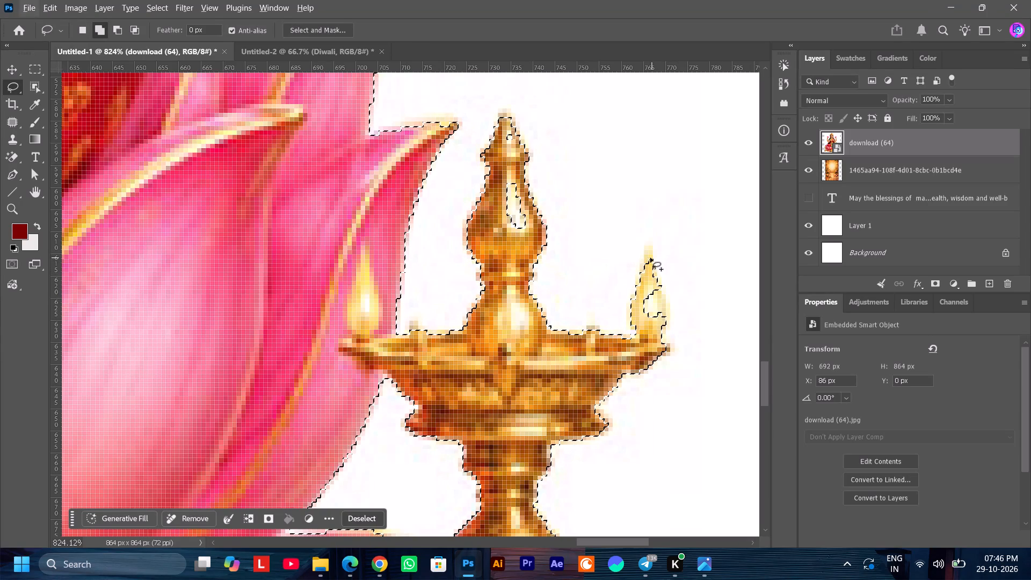
{"action": "left_click_drag", "start_coordinate": [637, 309], "coordinate": [638, 280], "text": "shift"}
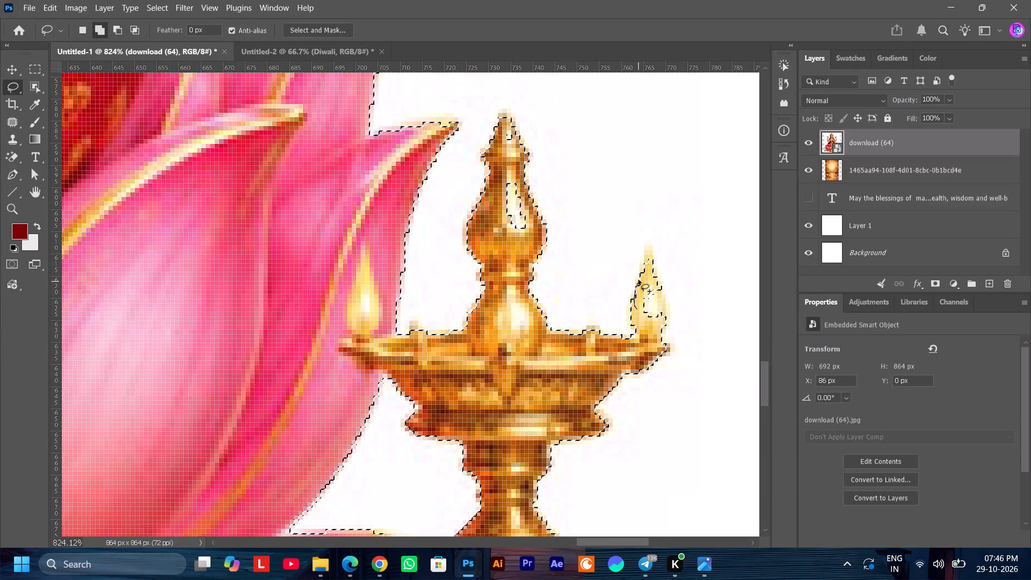
{"action": "left_click_drag", "start_coordinate": [638, 280], "coordinate": [651, 259], "text": "shift"}
{"action": "left_click_drag", "start_coordinate": [651, 259], "coordinate": [659, 331], "text": "shift"}
{"action": "left_click_drag", "start_coordinate": [659, 331], "coordinate": [636, 303], "text": "shift"}
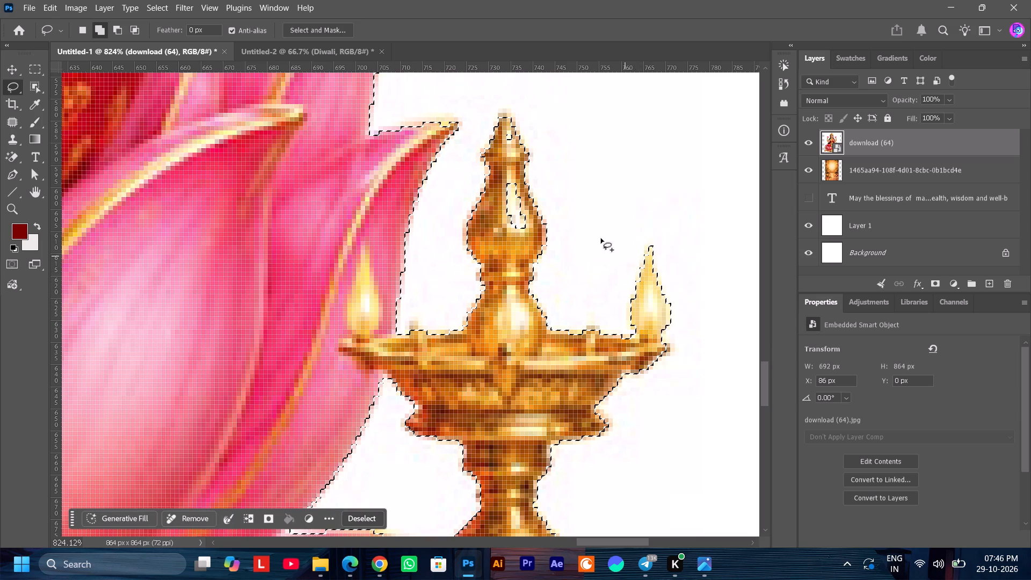
Add the unselected bright highlights on the right lamp's upper finial and its pointed tip to the selection.
{"action": "left_click", "coordinate": [511, 171], "text": "shift"}
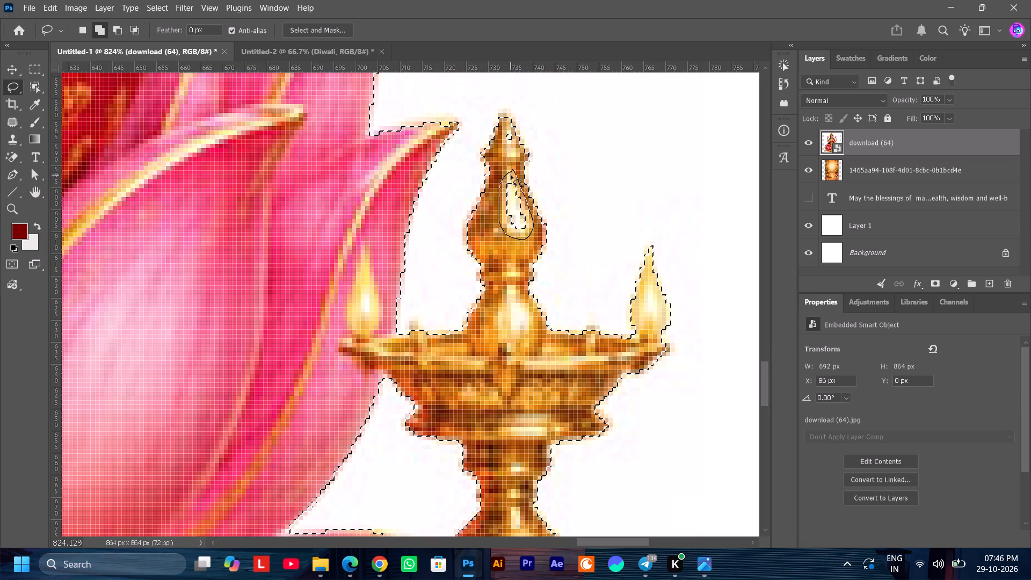
{"action": "left_click", "coordinate": [510, 128], "text": "shift"}
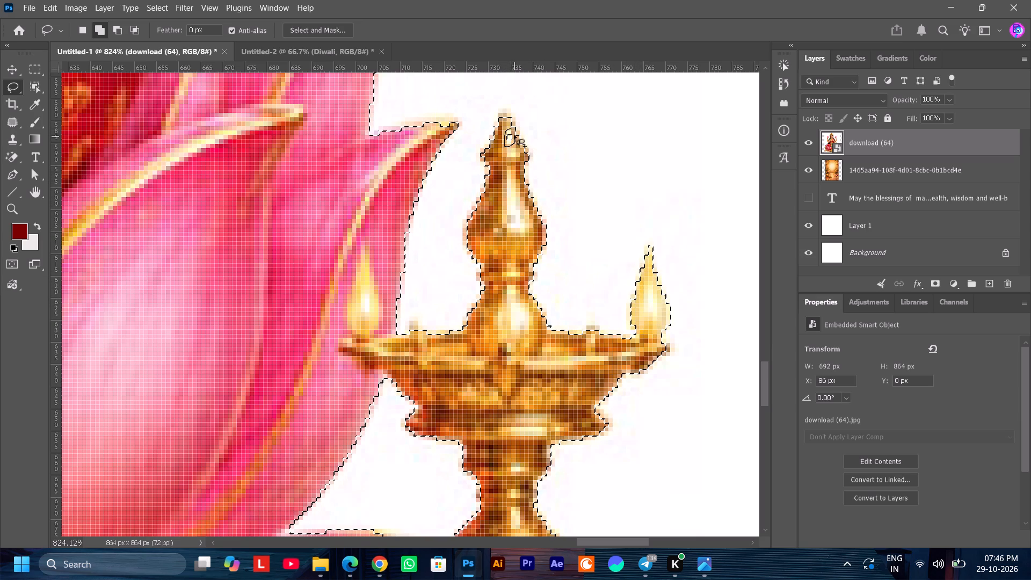
Add the unselected patches in the goddess's hair curls just above the sari's gold-bordered shoulder to the selection.
{"action": "scroll", "coordinate": [577, 152], "scroll_direction": "down", "scroll_amount": 5, "text": "alt"}
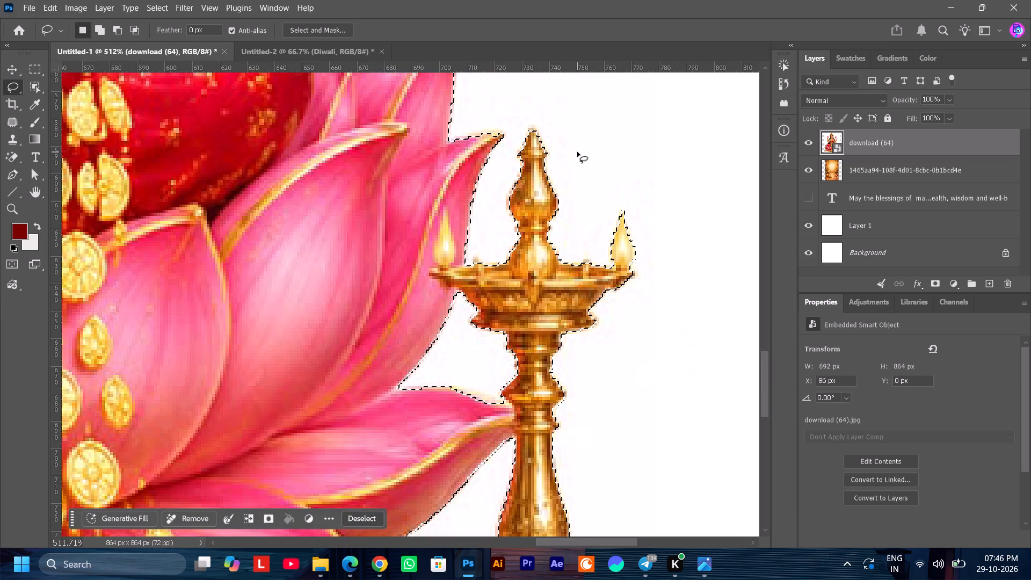
{"action": "scroll", "coordinate": [578, 152], "scroll_direction": "down", "scroll_amount": 9, "text": "alt"}
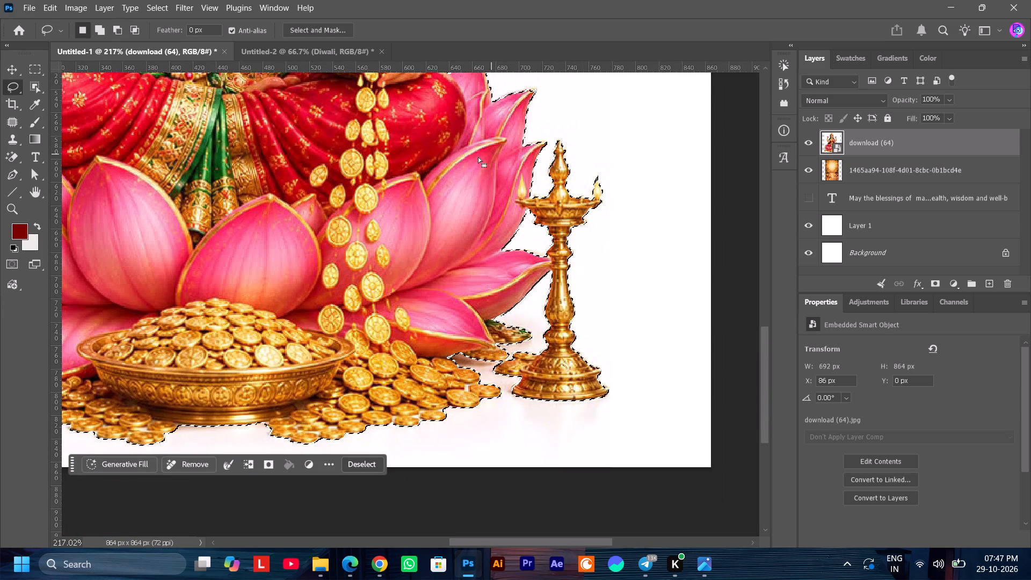
{"action": "scroll", "coordinate": [405, 163], "scroll_direction": "up", "scroll_amount": 6}
{"action": "scroll", "coordinate": [405, 163], "scroll_direction": "up", "scroll_amount": 20}
{"action": "scroll", "coordinate": [405, 163], "scroll_direction": "up", "scroll_amount": 6}
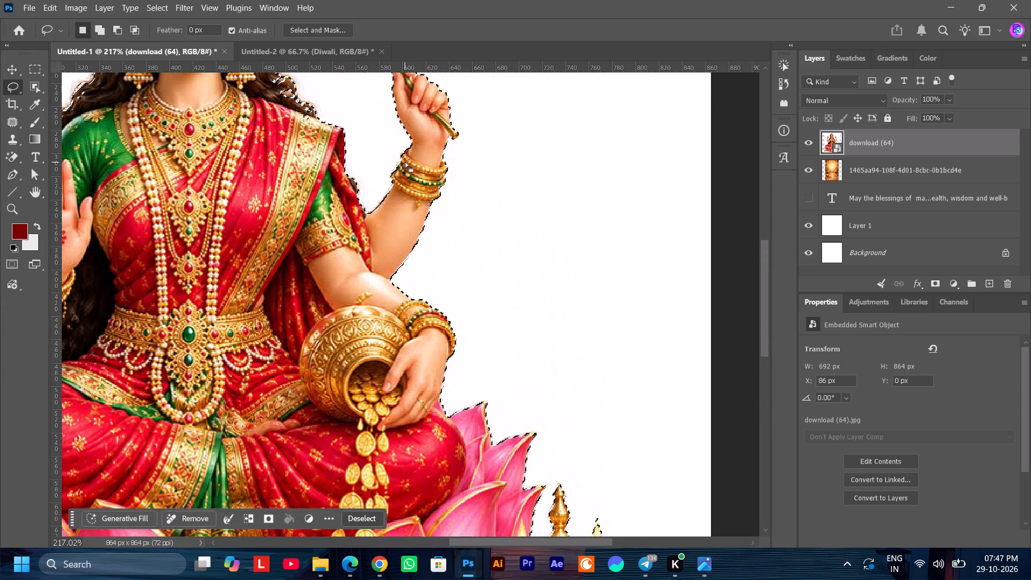
{"action": "scroll", "coordinate": [405, 162], "scroll_direction": "up", "scroll_amount": 11}
{"action": "scroll", "coordinate": [405, 162], "scroll_direction": "up", "scroll_amount": 4, "text": "ctrl"}
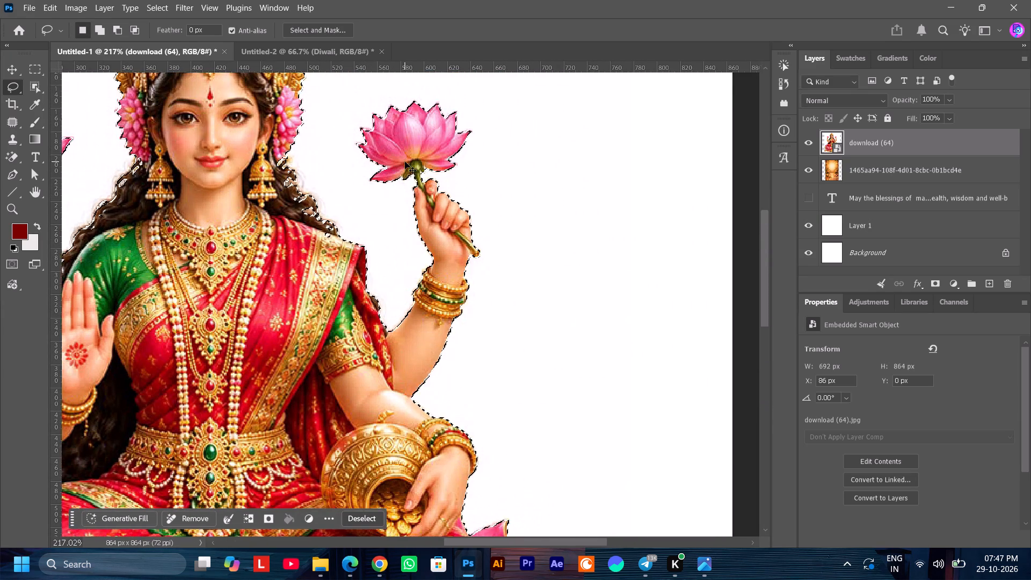
{"action": "scroll", "coordinate": [405, 162], "scroll_direction": "up", "scroll_amount": 6, "text": "ctrl"}
{"action": "scroll", "coordinate": [411, 250], "scroll_direction": "up", "scroll_amount": 13, "text": "alt"}
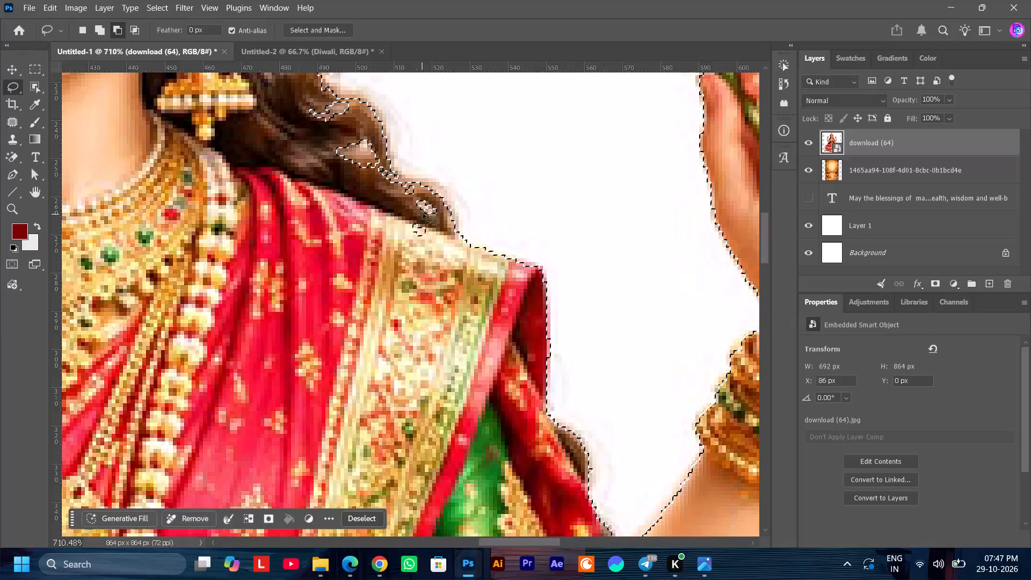
{"action": "scroll", "coordinate": [424, 214], "scroll_direction": "up", "scroll_amount": 2, "text": "alt"}
{"action": "left_click", "coordinate": [406, 202], "text": "shift"}
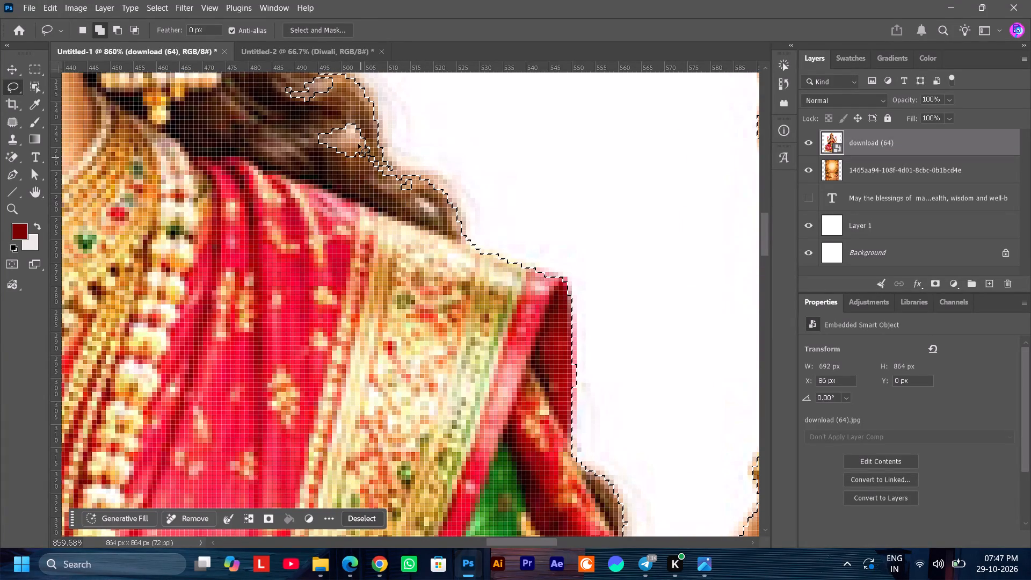
{"action": "left_click_drag", "start_coordinate": [312, 130], "coordinate": [382, 160], "text": "shift"}
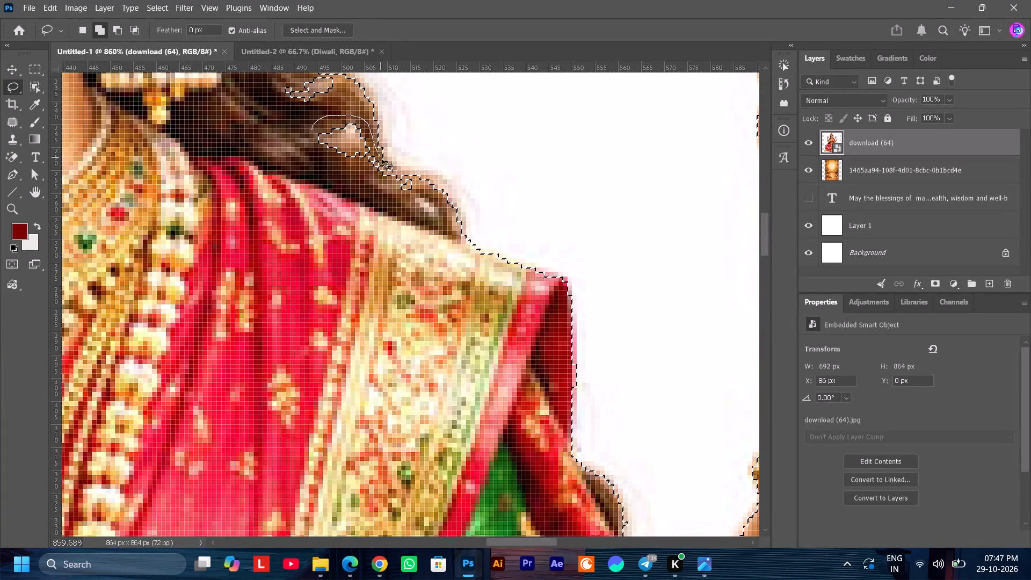
{"action": "left_click_drag", "start_coordinate": [382, 160], "coordinate": [313, 151], "text": "shift"}
{"action": "left_click_drag", "start_coordinate": [313, 151], "coordinate": [313, 124], "text": "shift"}
Add the missed hair patches and gold ornament edge beside the earring, below the pink ear flowers, to the selection.
{"action": "scroll", "coordinate": [258, 231], "scroll_direction": "up", "scroll_amount": 6, "text": "ctrl"}
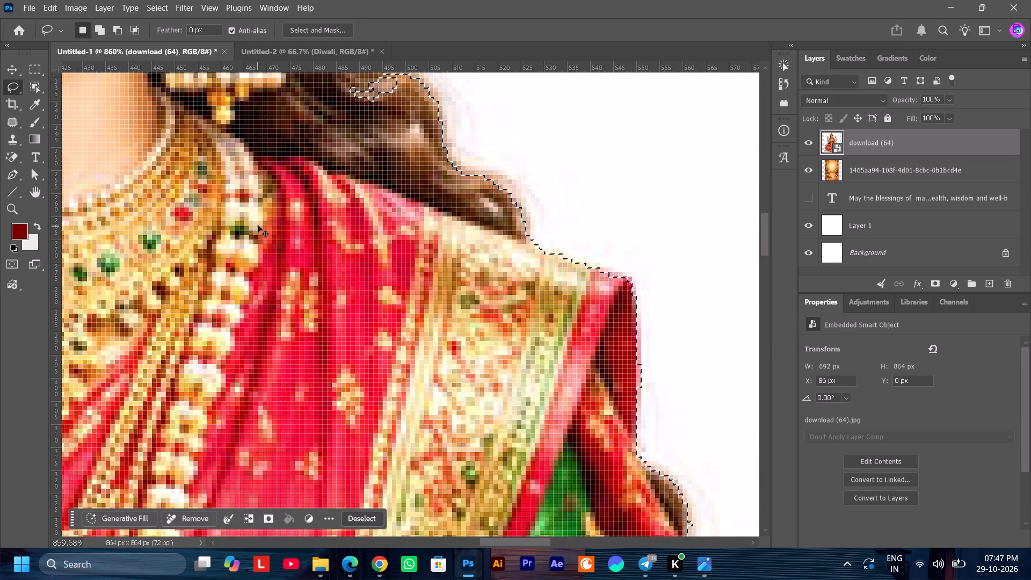
{"action": "scroll", "coordinate": [389, 200], "scroll_direction": "up", "scroll_amount": 17}
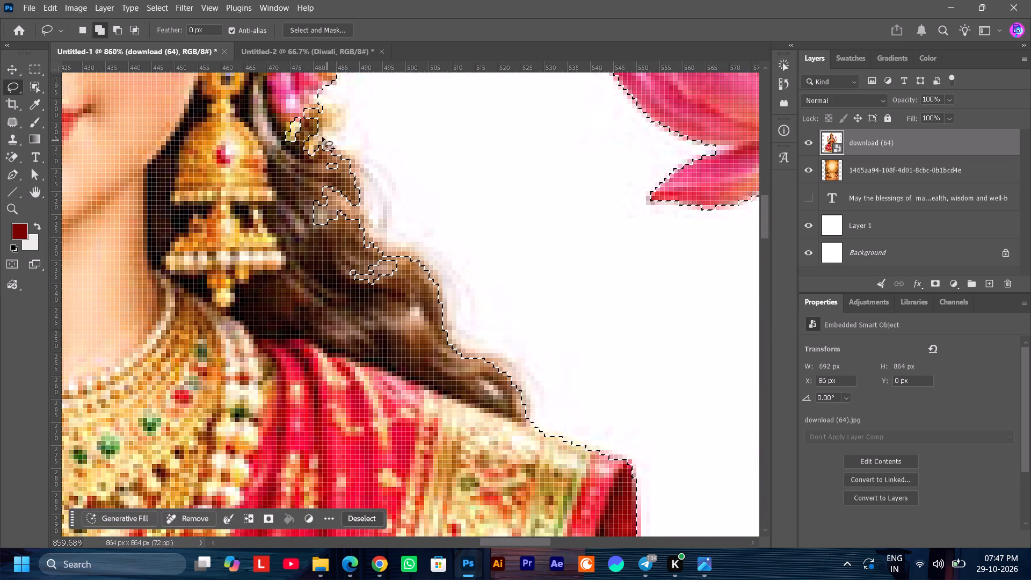
{"action": "scroll", "coordinate": [366, 152], "scroll_direction": "up", "scroll_amount": 6}
{"action": "left_click", "coordinate": [320, 147], "text": "shift"}
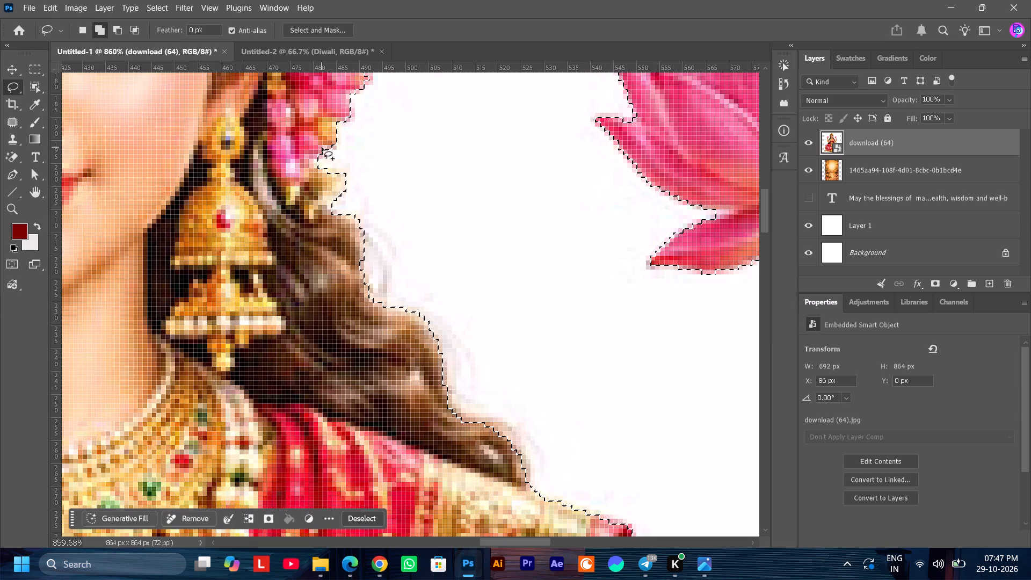
{"action": "scroll", "coordinate": [358, 152], "scroll_direction": "down", "scroll_amount": 14}
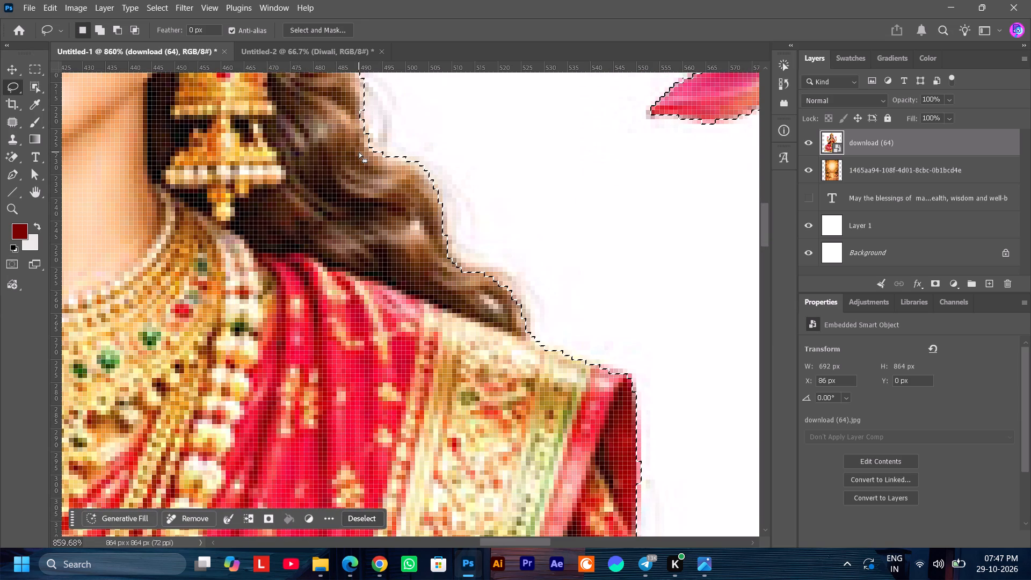
Add the missed outer edge of the goddess's hair curl just above the sari's gold-bordered shoulder to the selection.
{"action": "left_click_drag", "start_coordinate": [438, 252], "coordinate": [471, 264], "text": "shift"}
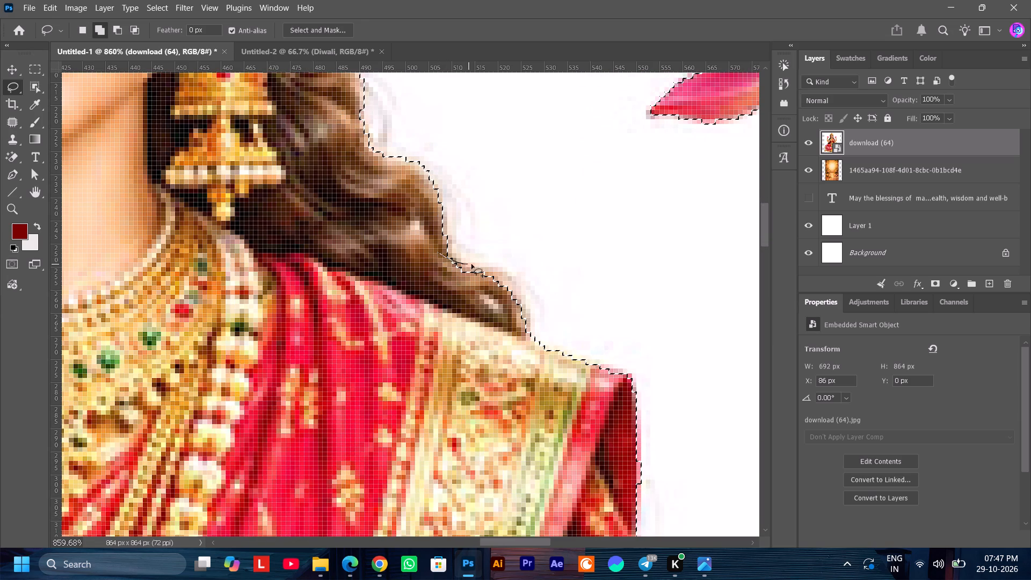
{"action": "left_click_drag", "start_coordinate": [471, 264], "coordinate": [529, 339], "text": "shift"}
{"action": "left_click_drag", "start_coordinate": [529, 339], "coordinate": [442, 254], "text": "shift"}
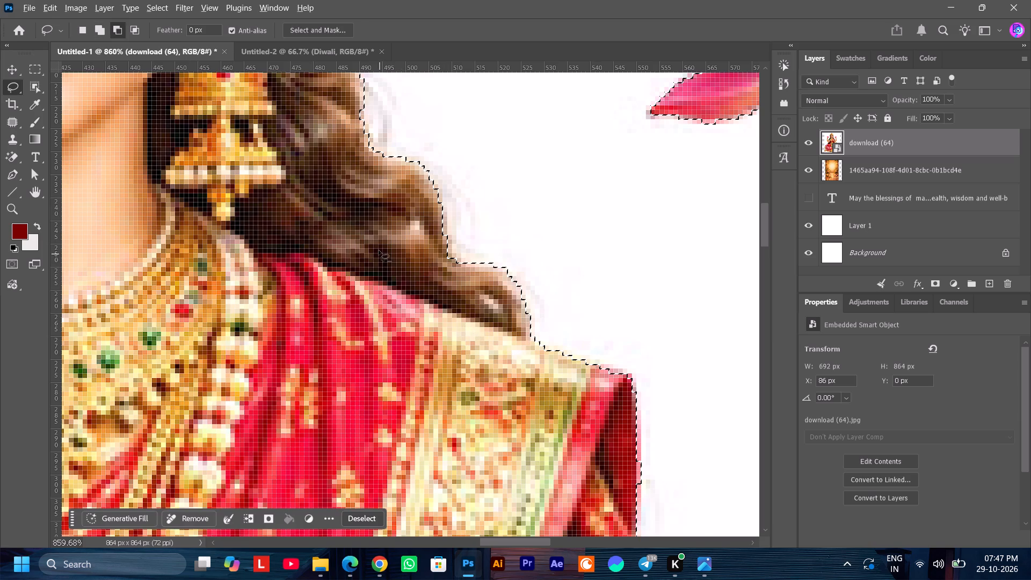
Examine the selection edge around the goddess's crown, face, ear flowers and hair for missed areas.
{"action": "scroll", "coordinate": [379, 250], "scroll_direction": "down", "scroll_amount": 6, "text": "alt"}
{"action": "scroll", "coordinate": [280, 223], "scroll_direction": "up", "scroll_amount": 7, "text": "ctrl"}
{"action": "scroll", "coordinate": [288, 213], "scroll_direction": "up", "scroll_amount": 8}
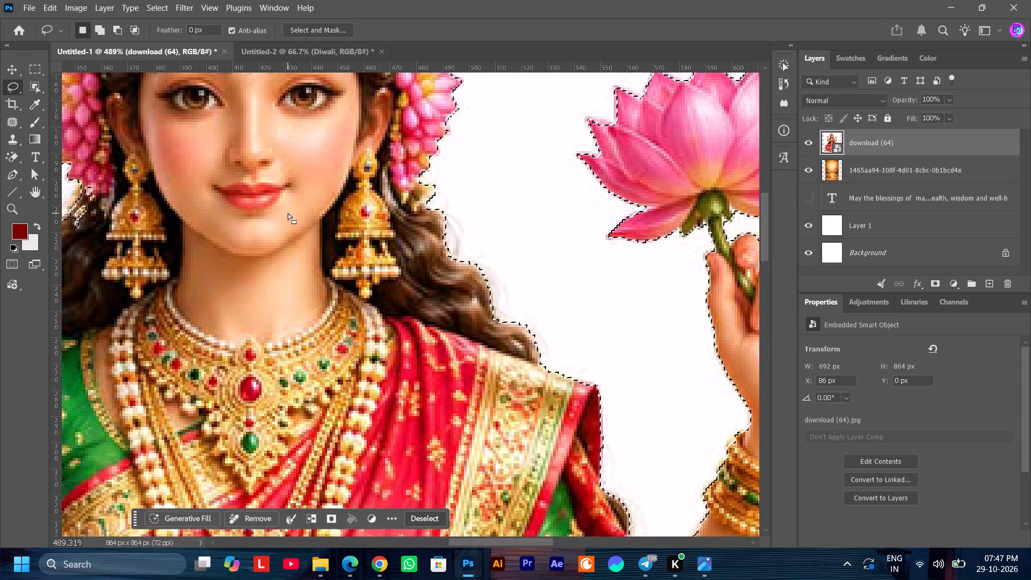
{"action": "scroll", "coordinate": [288, 213], "scroll_direction": "up", "scroll_amount": 16}
{"action": "scroll", "coordinate": [288, 213], "scroll_direction": "up", "scroll_amount": 18}
{"action": "scroll", "coordinate": [290, 214], "scroll_direction": "up", "scroll_amount": 5}
{"action": "scroll", "coordinate": [290, 214], "scroll_direction": "up", "scroll_amount": 11, "text": "ctrl"}
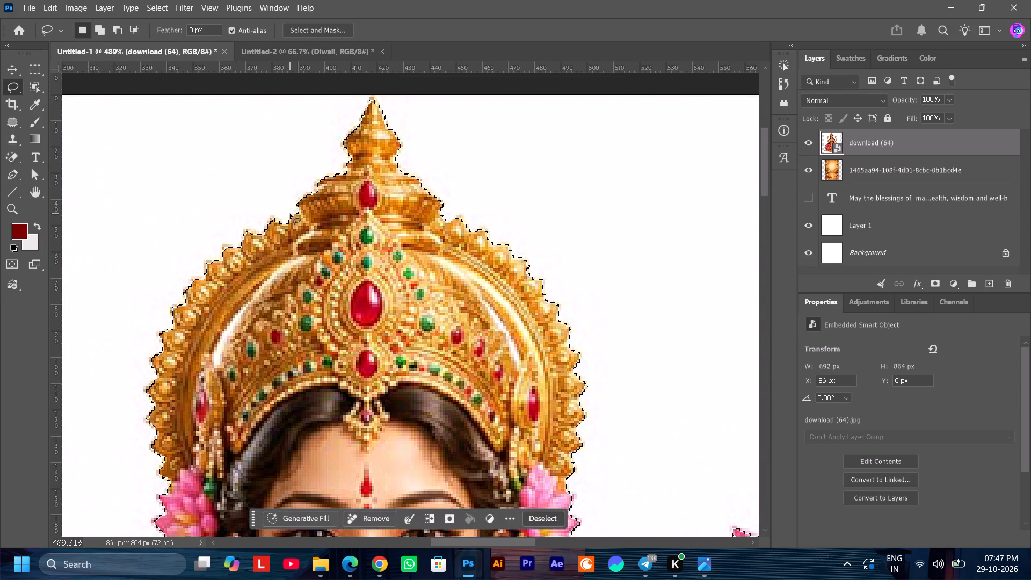
{"action": "scroll", "coordinate": [290, 214], "scroll_direction": "down", "scroll_amount": 20}
{"action": "scroll", "coordinate": [290, 214], "scroll_direction": "down", "scroll_amount": 15}
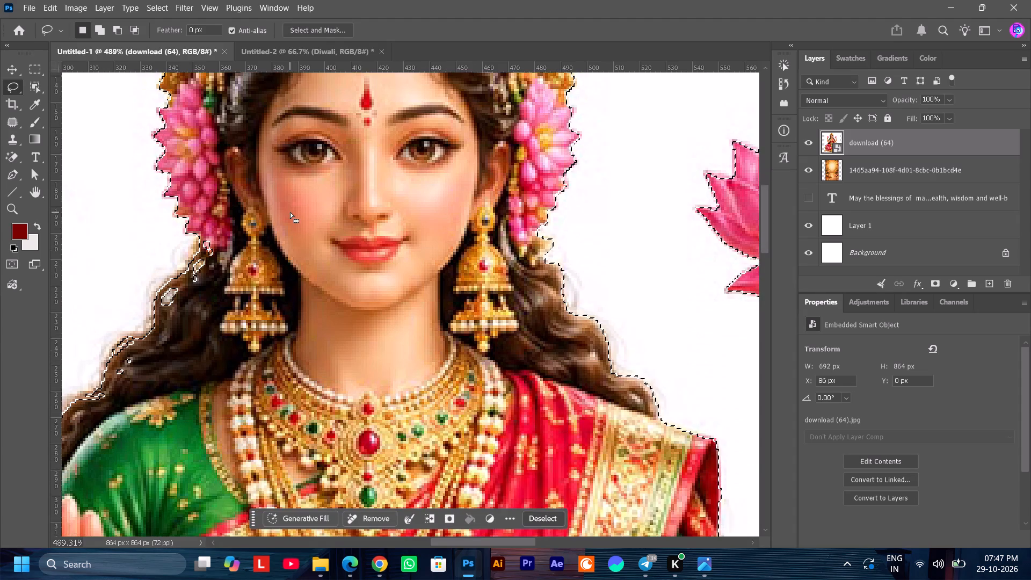
Add the missed curl edges, highlights and gold ornament between the left ear flowers and the green-sleeved shoulder to the selection.
{"action": "scroll", "coordinate": [195, 235], "scroll_direction": "up", "scroll_amount": 13, "text": "ctrl"}
{"action": "scroll", "coordinate": [340, 309], "scroll_direction": "up", "scroll_amount": 4, "text": "alt"}
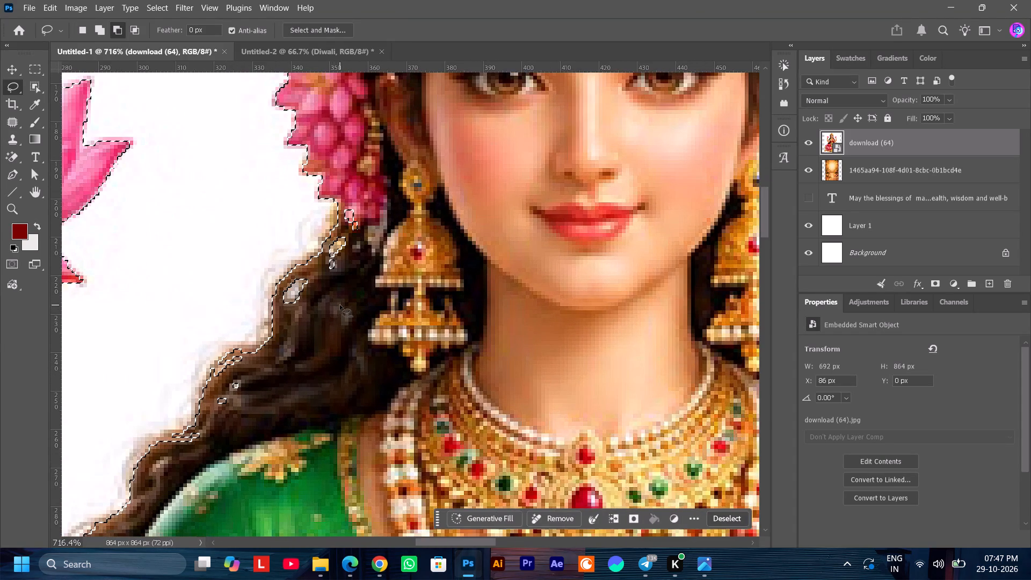
{"action": "scroll", "coordinate": [340, 305], "scroll_direction": "down", "scroll_amount": 1, "text": "alt"}
{"action": "scroll", "coordinate": [341, 301], "scroll_direction": "up", "scroll_amount": 4, "text": "ctrl"}
{"action": "scroll", "coordinate": [341, 301], "scroll_direction": "up", "scroll_amount": 2, "text": "alt"}
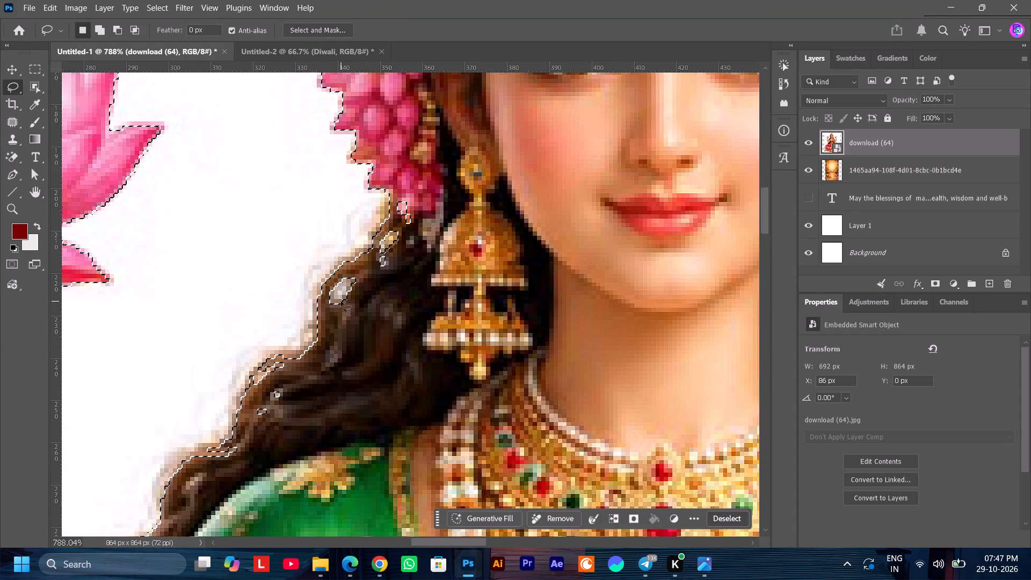
{"action": "scroll", "coordinate": [342, 293], "scroll_direction": "down", "scroll_amount": 5}
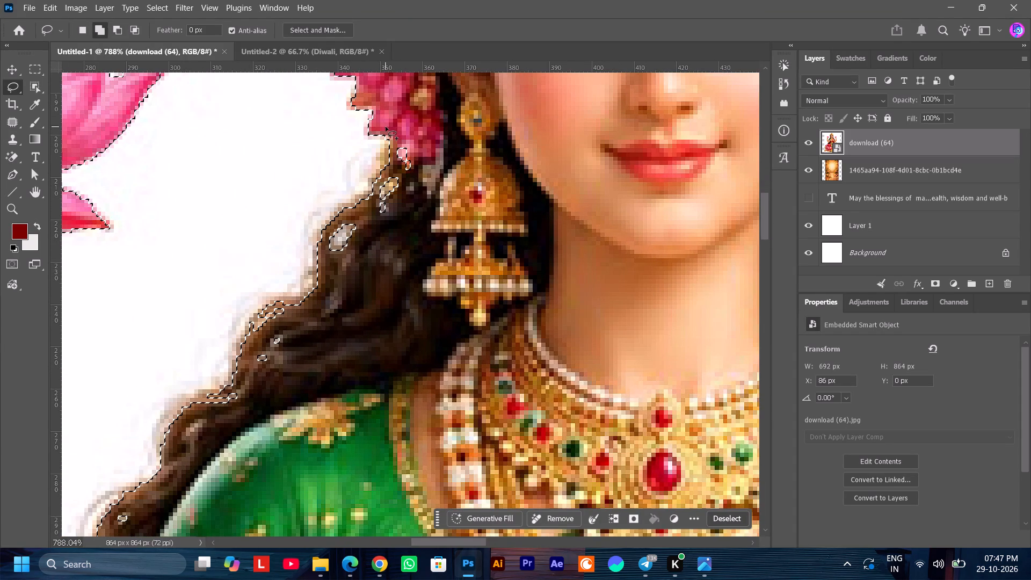
{"action": "left_click", "coordinate": [384, 126], "text": "shift"}
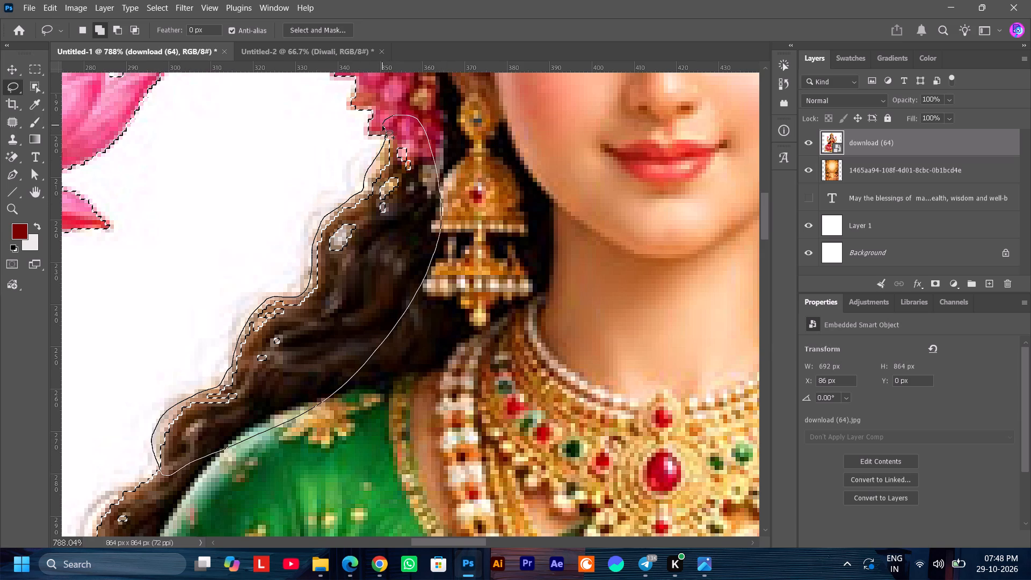
Add the small unselected highlight in the lower hair curls beside the green sleeve, above the raised palm, to the selection.
{"action": "scroll", "coordinate": [383, 128], "scroll_direction": "down", "scroll_amount": 6, "text": "alt"}
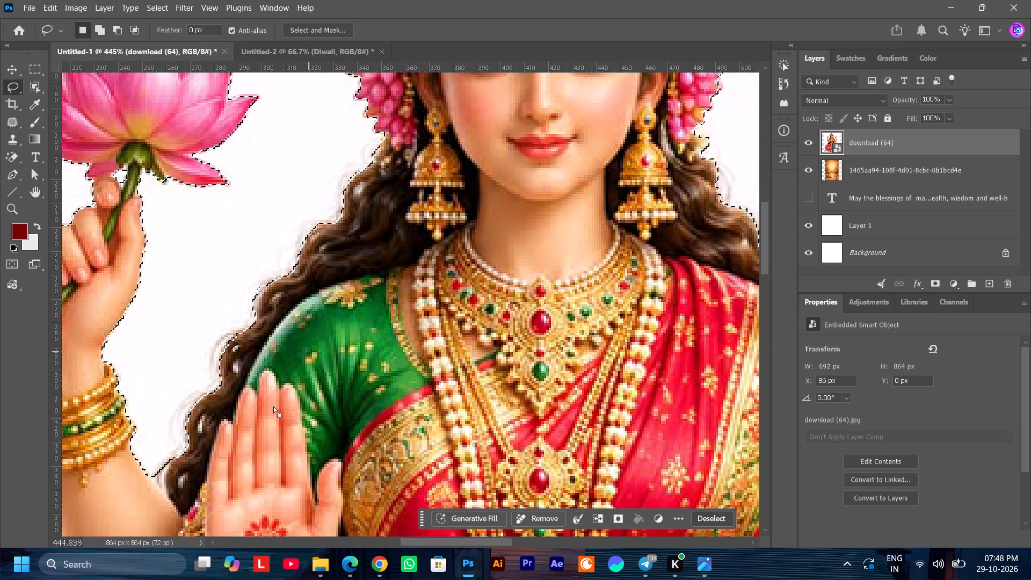
{"action": "scroll", "coordinate": [242, 382], "scroll_direction": "up", "scroll_amount": 6, "text": "ctrl"}
{"action": "scroll", "coordinate": [315, 375], "scroll_direction": "up", "scroll_amount": 7, "text": "alt"}
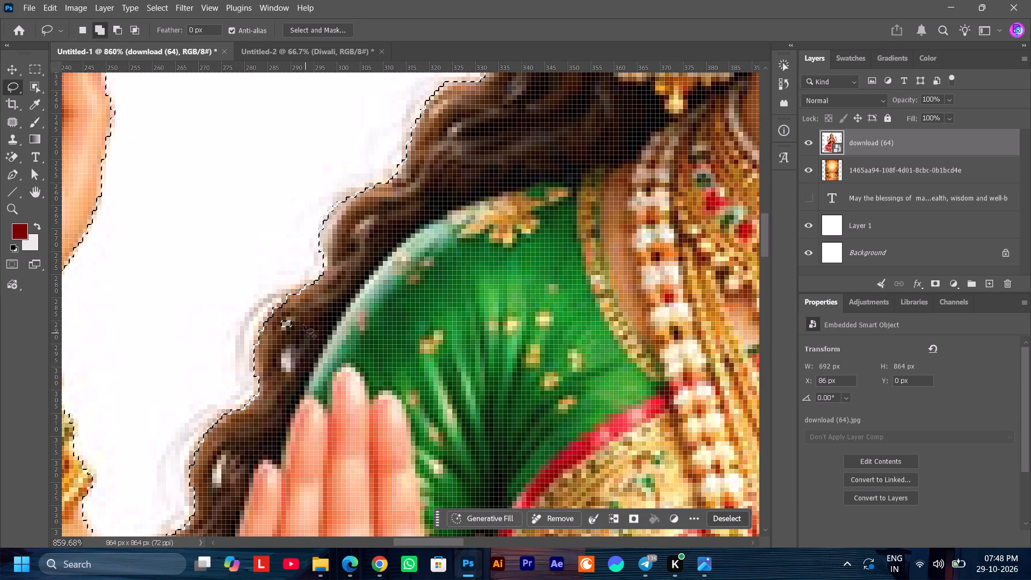
{"action": "left_click_drag", "start_coordinate": [301, 317], "coordinate": [296, 318], "text": "shift"}
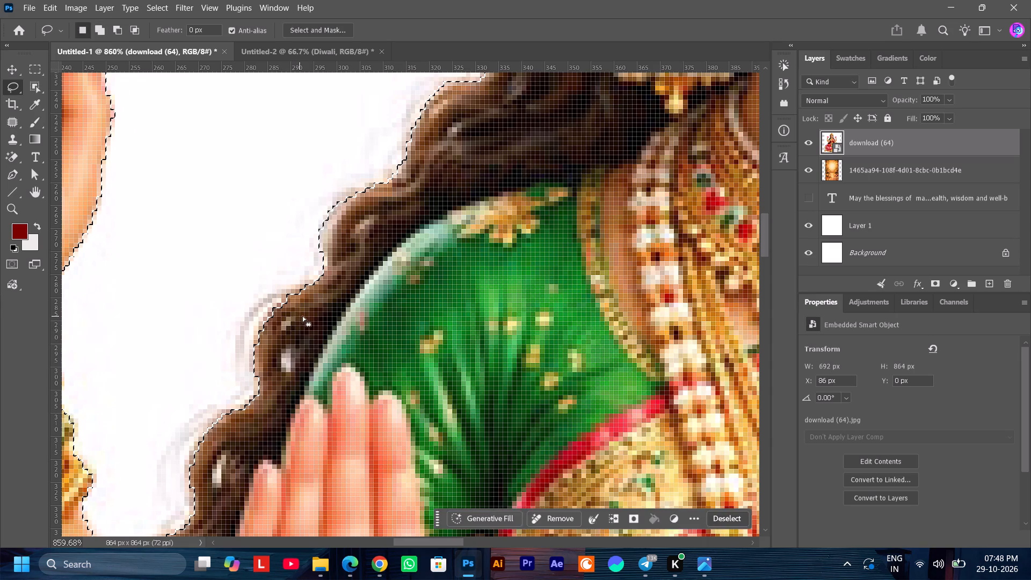
Add the unselected bright highlights on the left lamp's upper finial and its pointed tip to the selection.
{"action": "scroll", "coordinate": [306, 315], "scroll_direction": "down", "scroll_amount": 10, "text": "alt"}
{"action": "scroll", "coordinate": [229, 301], "scroll_direction": "up", "scroll_amount": 6, "text": "ctrl"}
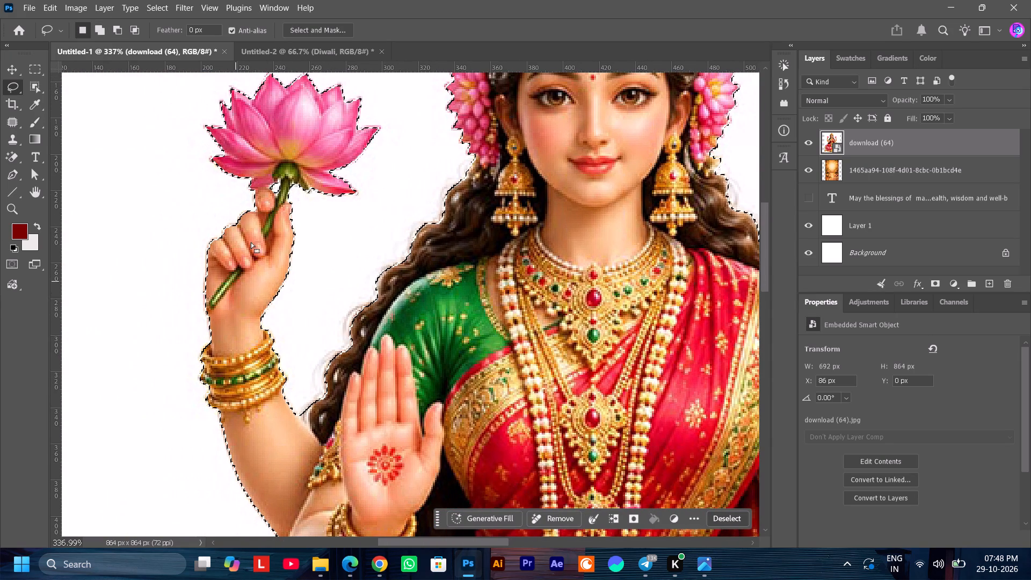
{"action": "scroll", "coordinate": [263, 192], "scroll_direction": "up", "scroll_amount": 1}
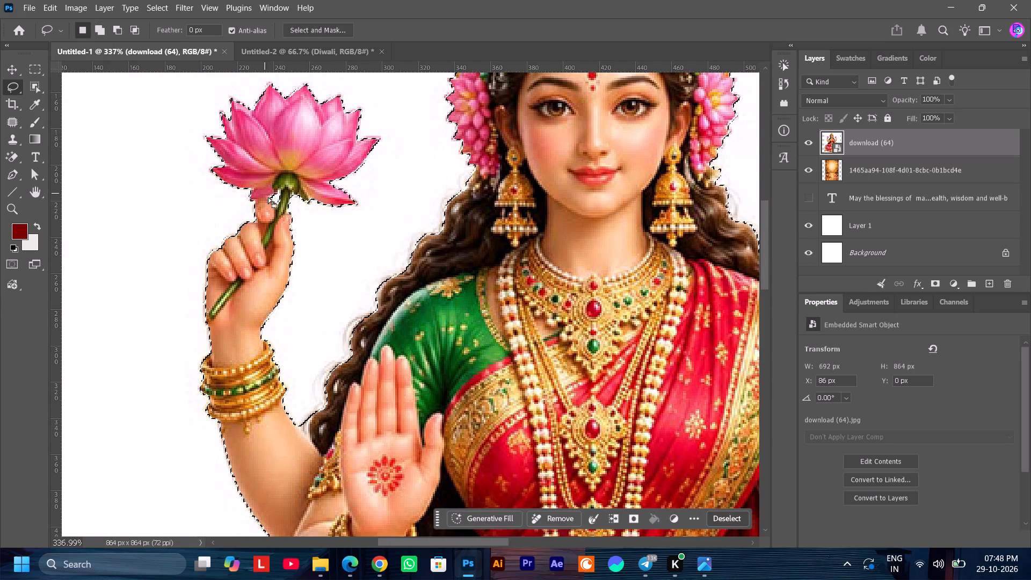
{"action": "scroll", "coordinate": [269, 199], "scroll_direction": "down", "scroll_amount": 20}
{"action": "scroll", "coordinate": [269, 199], "scroll_direction": "down", "scroll_amount": 5}
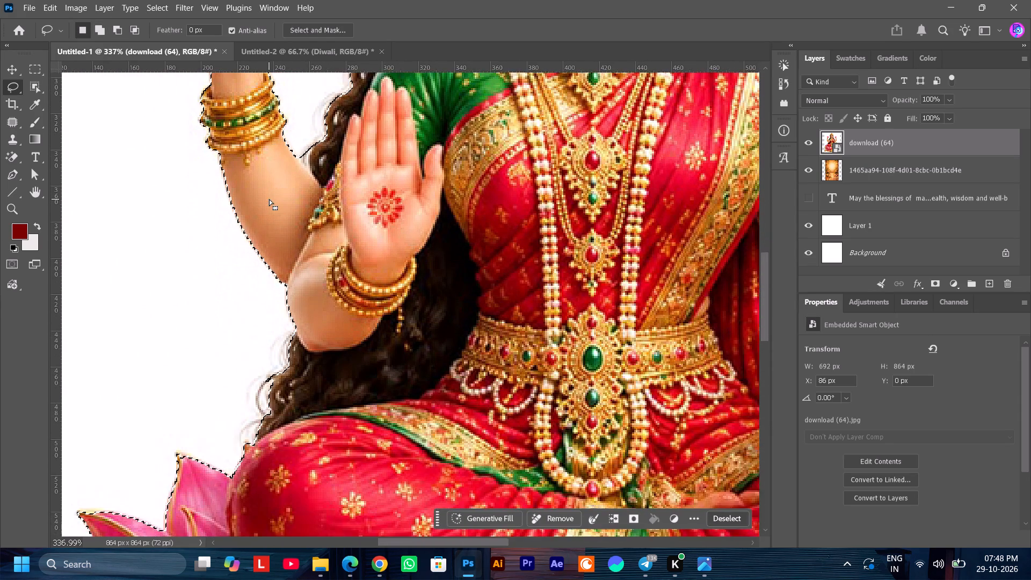
{"action": "scroll", "coordinate": [269, 199], "scroll_direction": "down", "scroll_amount": 12}
{"action": "scroll", "coordinate": [269, 199], "scroll_direction": "up", "scroll_amount": 6, "text": "ctrl"}
{"action": "scroll", "coordinate": [269, 199], "scroll_direction": "down", "scroll_amount": 6}
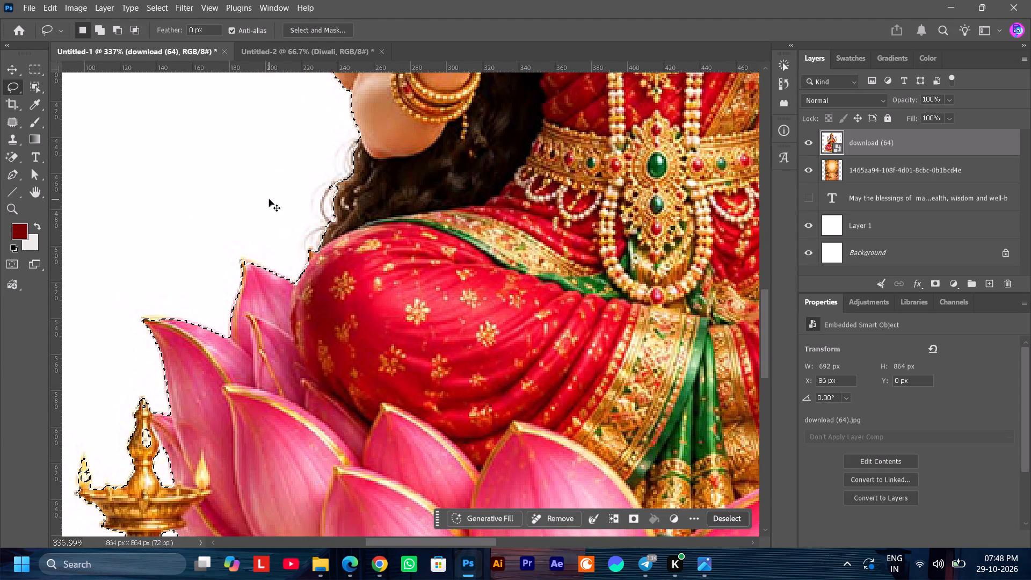
{"action": "scroll", "coordinate": [269, 199], "scroll_direction": "up", "scroll_amount": 14, "text": "ctrl"}
{"action": "scroll", "coordinate": [269, 199], "scroll_direction": "down", "scroll_amount": 19}
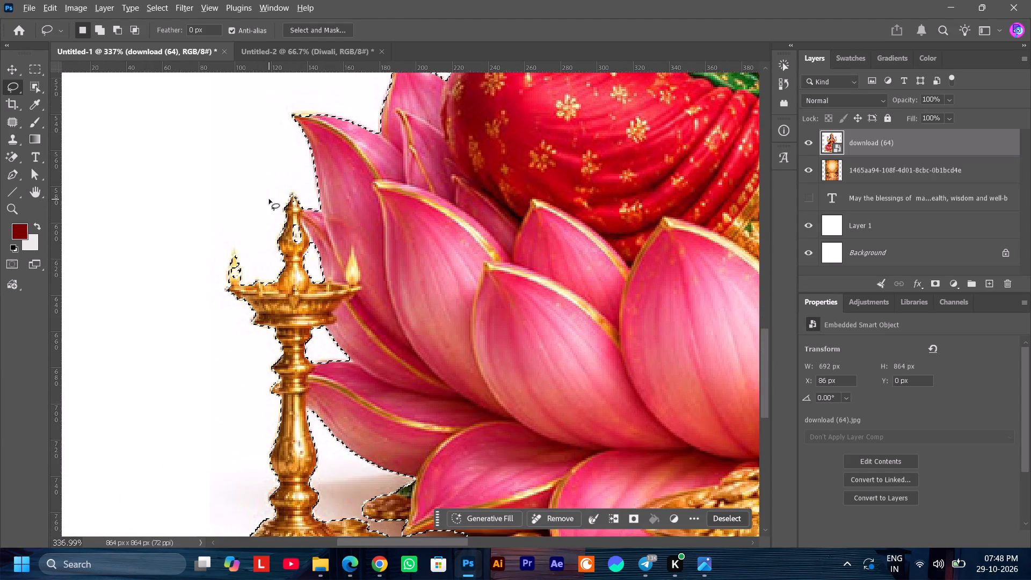
{"action": "scroll", "coordinate": [269, 199], "scroll_direction": "up", "scroll_amount": 11, "text": "alt"}
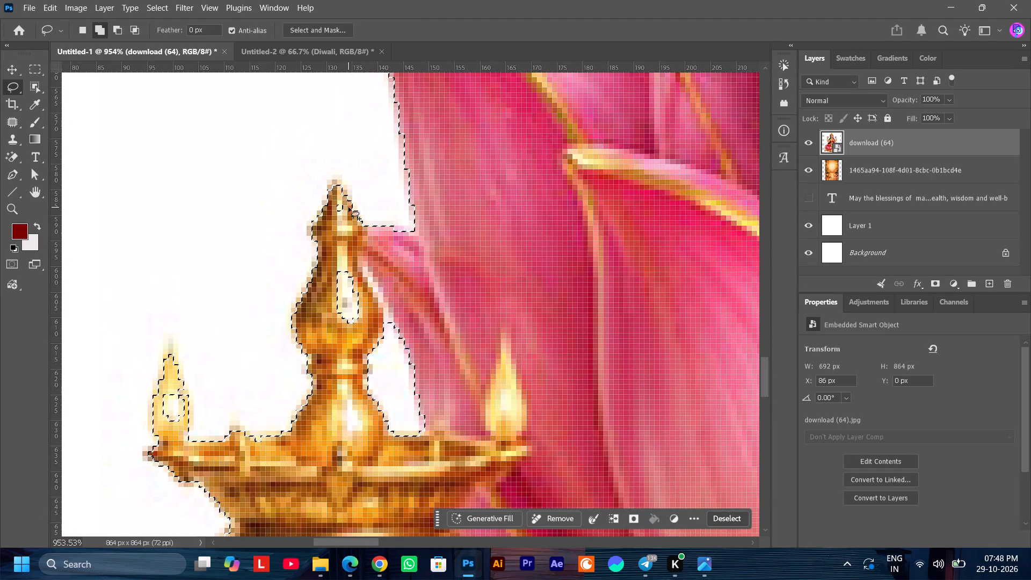
{"action": "left_click", "coordinate": [346, 207], "text": "shift"}
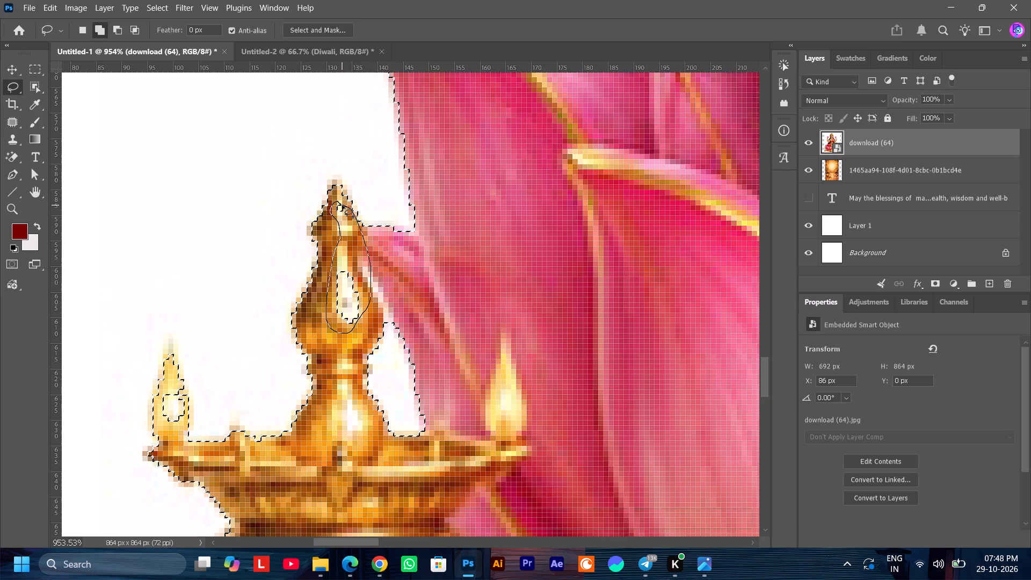
Add the missed tip, edges and bright centre of the left lamp's outer flame to the selection.
{"action": "scroll", "coordinate": [330, 334], "scroll_direction": "up", "scroll_amount": 7, "text": "ctrl"}
{"action": "scroll", "coordinate": [325, 331], "scroll_direction": "down", "scroll_amount": 13}
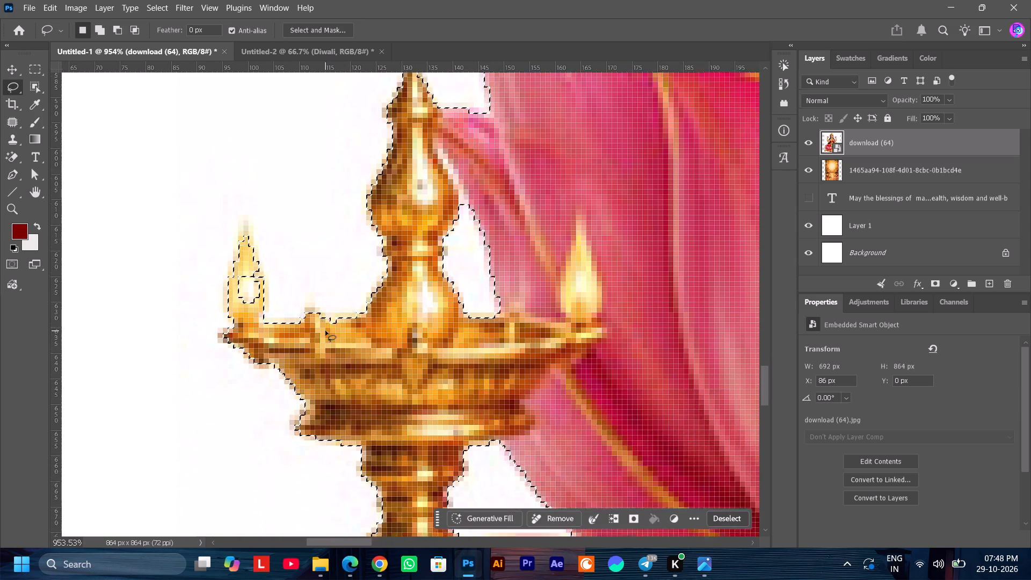
{"action": "left_click_drag", "start_coordinate": [238, 248], "coordinate": [233, 263], "text": "shift"}
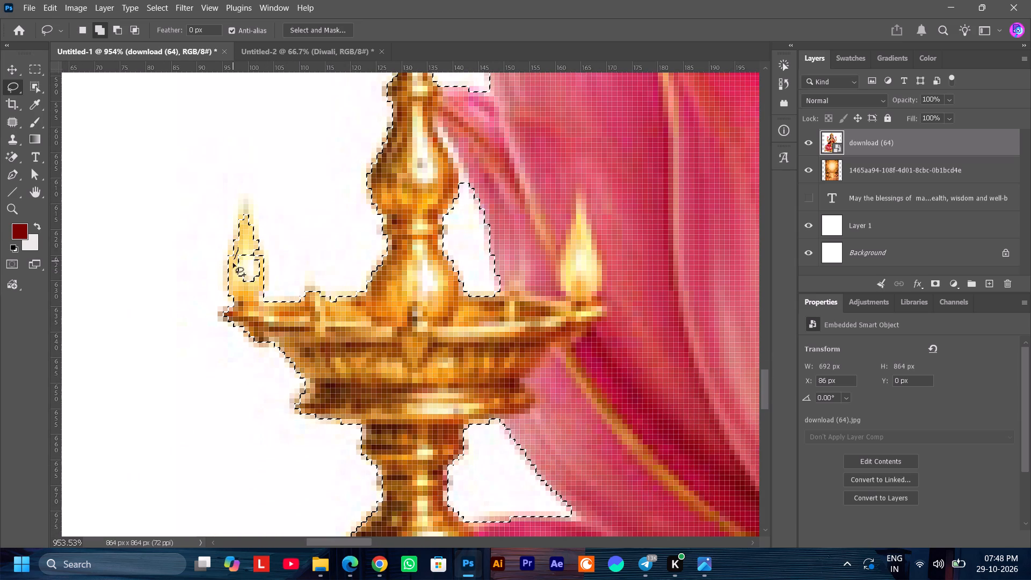
{"action": "left_click_drag", "start_coordinate": [233, 263], "coordinate": [264, 250], "text": "shift"}
{"action": "left_click_drag", "start_coordinate": [264, 250], "coordinate": [236, 230], "text": "shift"}
{"action": "left_click_drag", "start_coordinate": [236, 230], "coordinate": [236, 280], "text": "shift"}
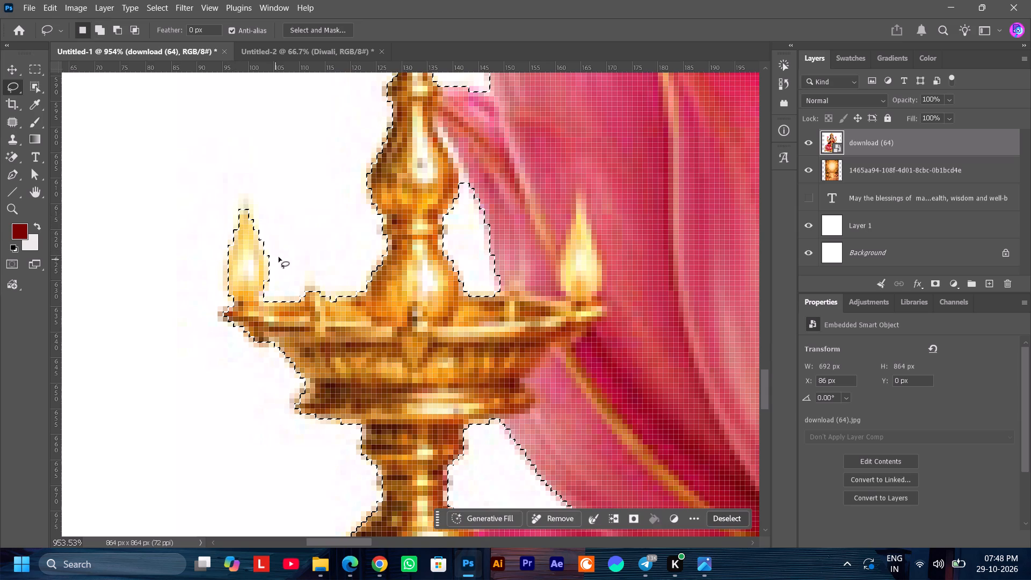
Copy the selected goddess figure, with its lotus base and lamps, onto a new layer.
{"action": "scroll", "coordinate": [287, 252], "scroll_direction": "down", "scroll_amount": 20, "text": "alt"}
{"action": "scroll", "coordinate": [288, 251], "scroll_direction": "down", "scroll_amount": 2, "text": "alt"}
{"action": "scroll", "coordinate": [473, 235], "scroll_direction": "down", "scroll_amount": 12, "text": "ctrl"}
{"action": "scroll", "coordinate": [492, 231], "scroll_direction": "down", "scroll_amount": 7, "text": "alt"}
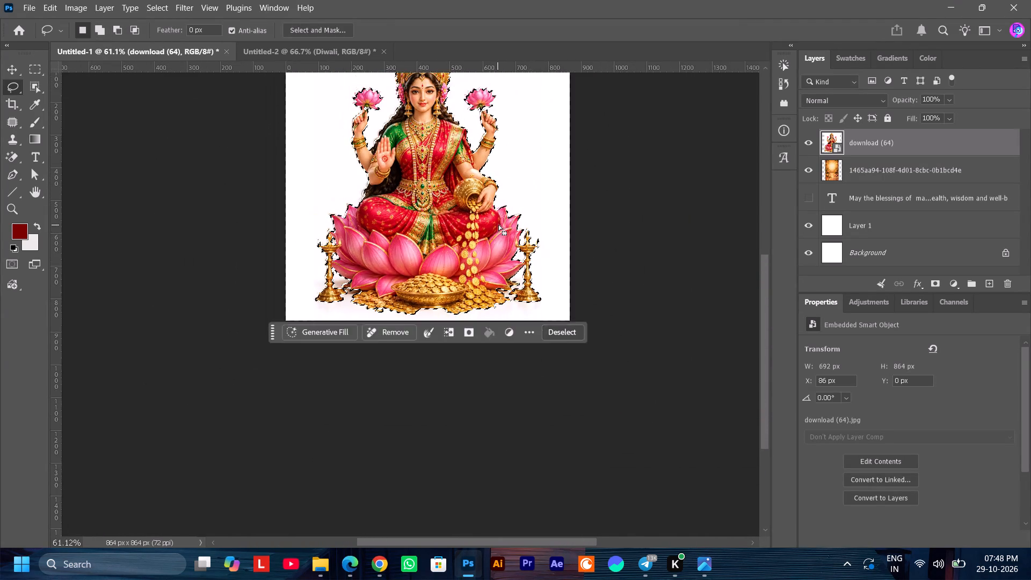
{"action": "scroll", "coordinate": [500, 221], "scroll_direction": "up", "scroll_amount": 13}
{"action": "key", "text": "ctrl+j"}
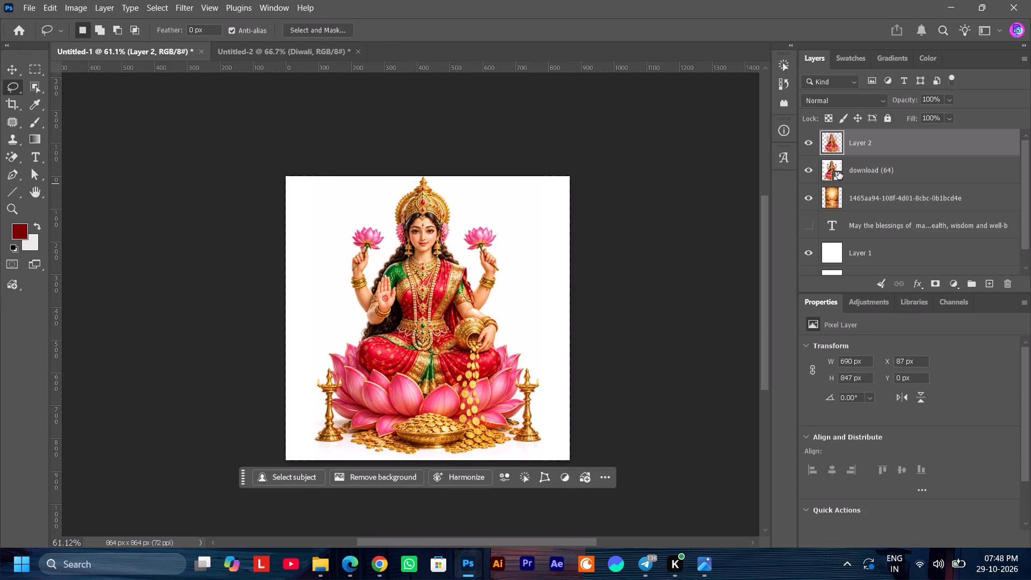
Delete the original download (64) image layer.
{"action": "left_click", "coordinate": [874, 162]}
{"action": "key", "text": "Delete"}
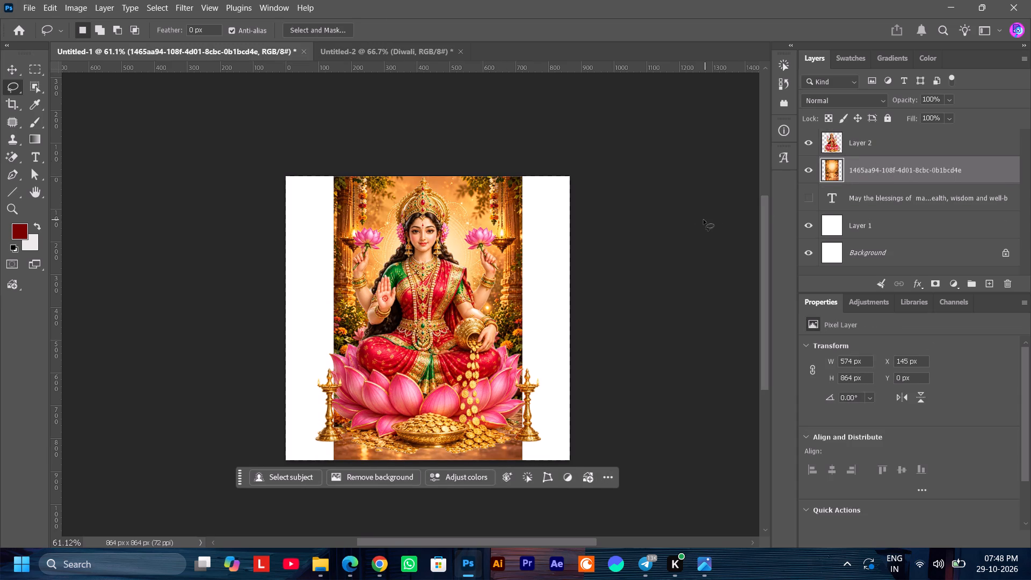
Scale the goddess figure on Layer 2 down to about 71% (about 491 × 601 px) over the diya background.
{"action": "scroll", "coordinate": [703, 219], "scroll_direction": "down", "scroll_amount": 4}
{"action": "scroll", "coordinate": [472, 272], "scroll_direction": "up", "scroll_amount": 5, "text": "alt"}
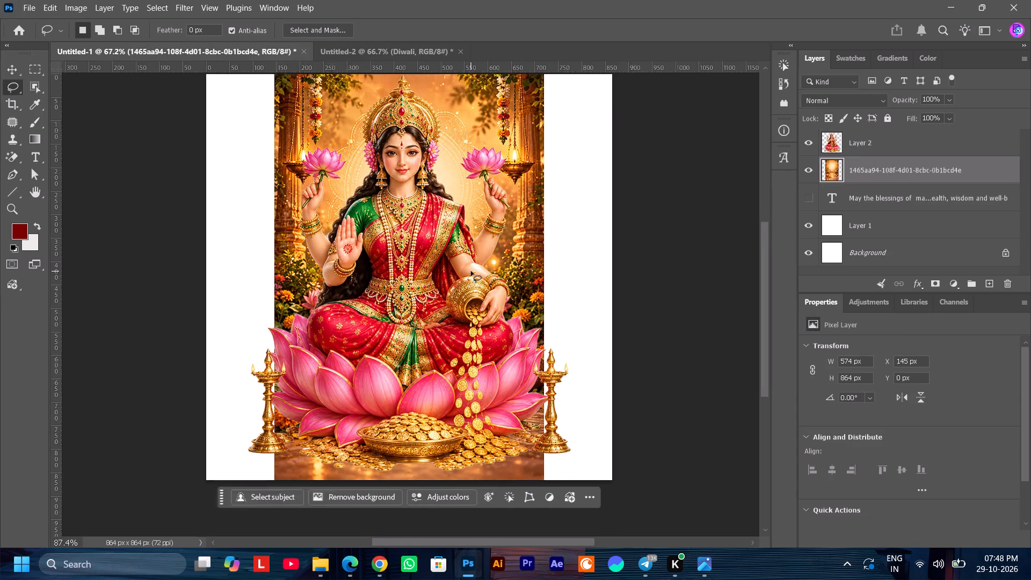
{"action": "left_click", "coordinate": [878, 144]}
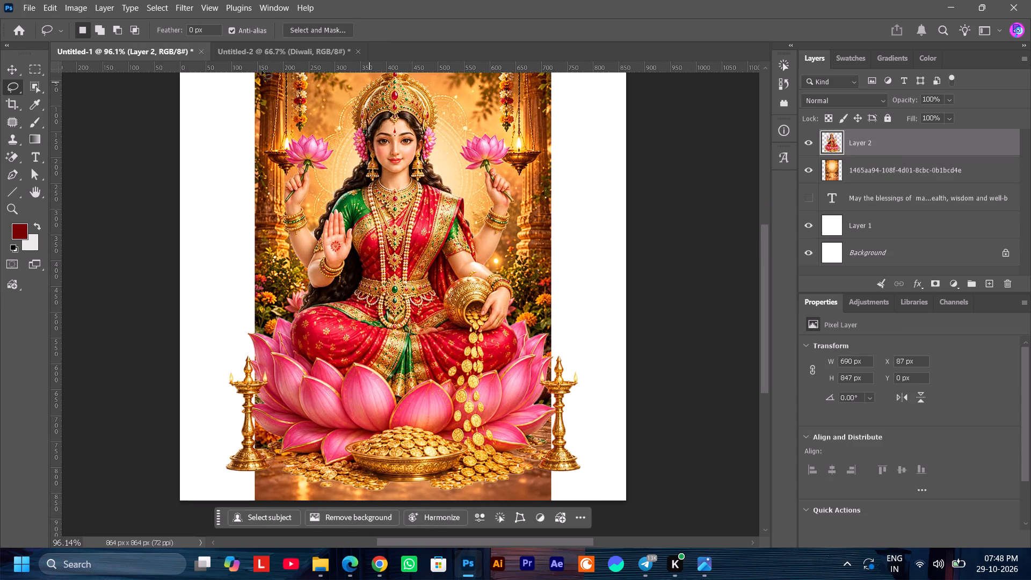
{"action": "left_click", "coordinate": [16, 70]}
{"action": "scroll", "coordinate": [372, 168], "scroll_direction": "down", "scroll_amount": 2}
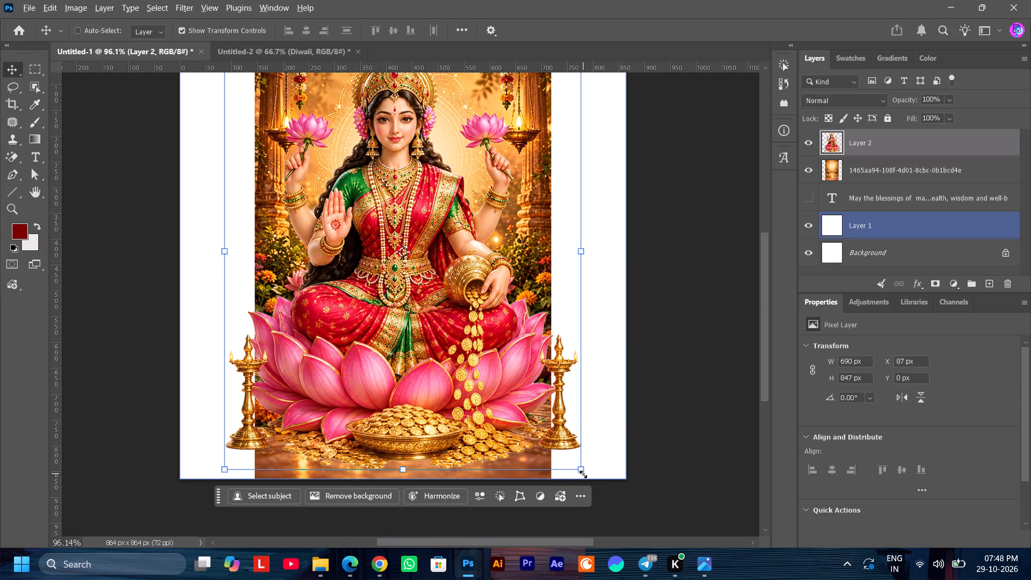
{"action": "left_click_drag", "start_coordinate": [583, 474], "coordinate": [524, 388], "text": "alt+shift"}
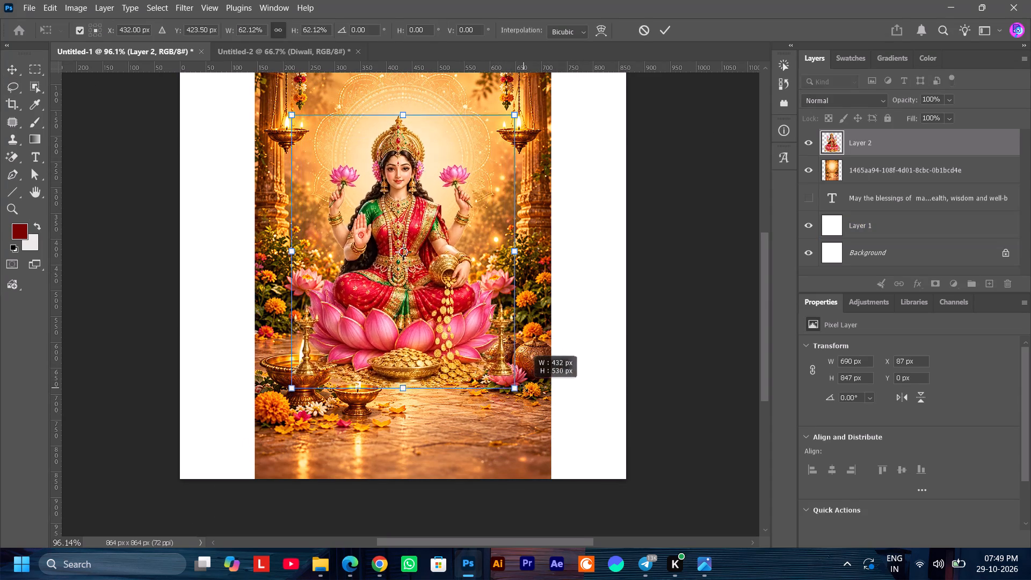
{"action": "left_click_drag", "start_coordinate": [524, 388], "coordinate": [527, 400], "text": "alt+shift"}
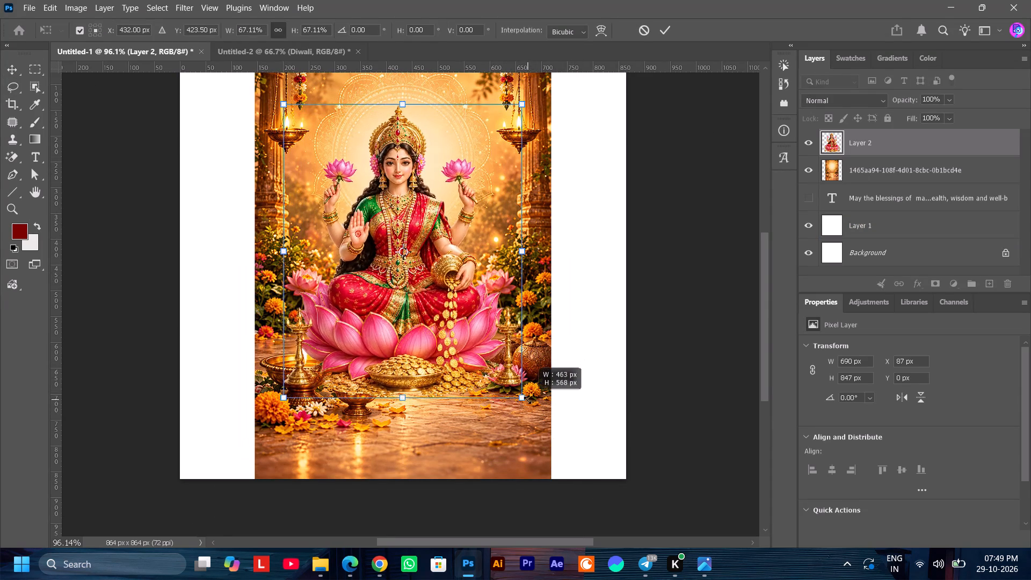
{"action": "left_click_drag", "start_coordinate": [527, 400], "coordinate": [533, 410], "text": "alt+shift"}
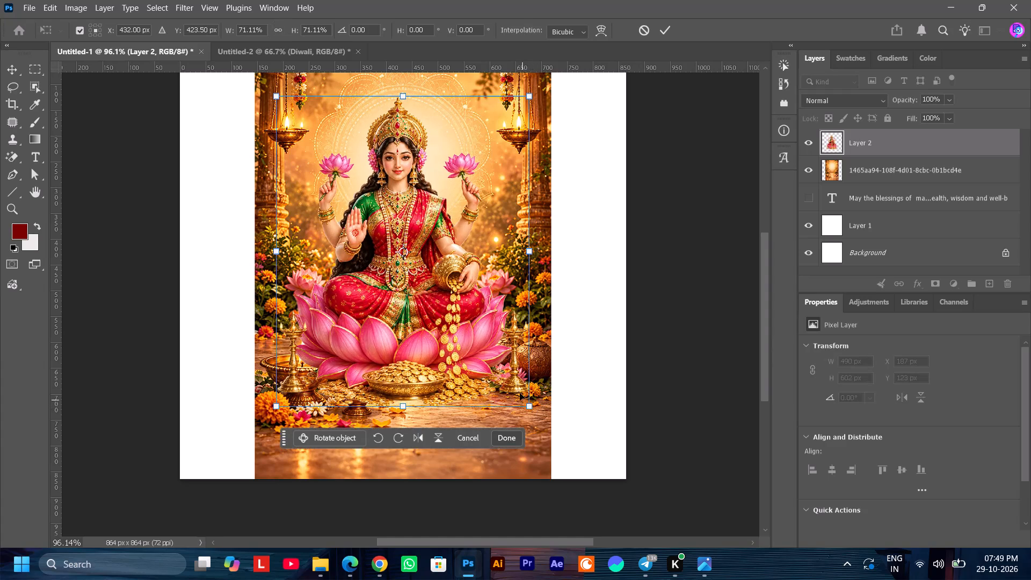
{"action": "scroll", "coordinate": [516, 383], "scroll_direction": "down", "scroll_amount": 8}
{"action": "left_click", "coordinate": [422, 240]}
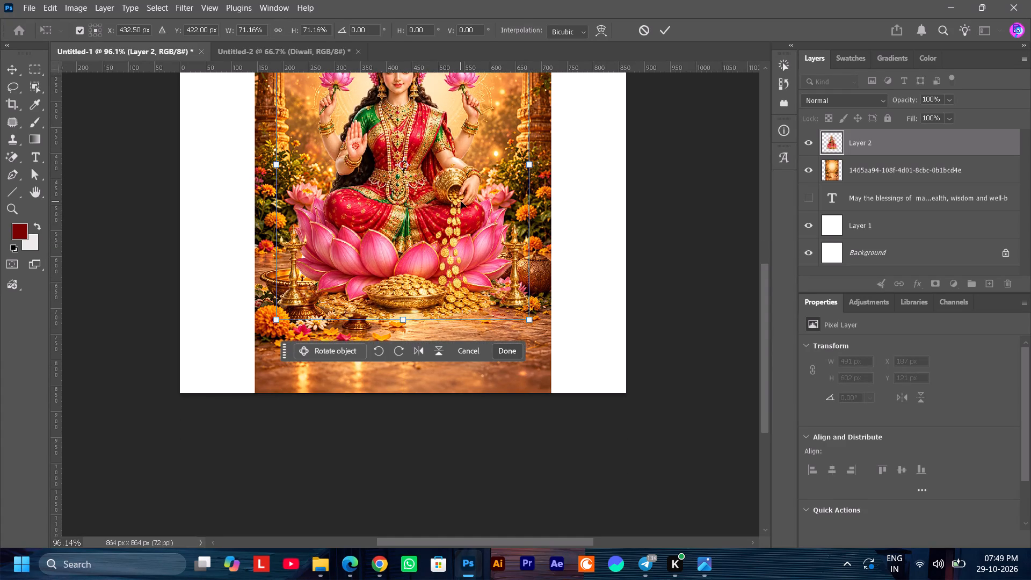
{"action": "left_click", "coordinate": [511, 351]}
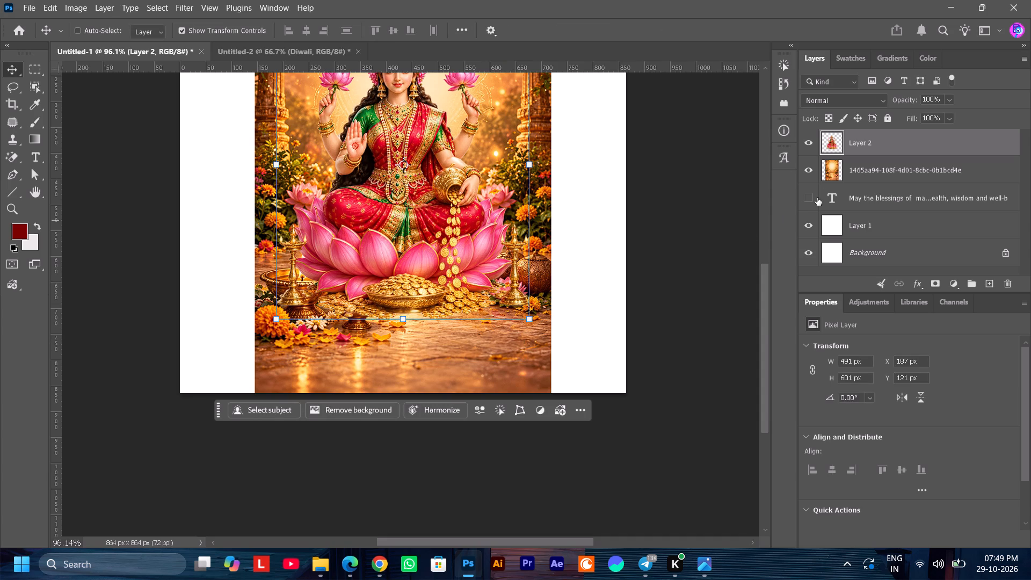
Add a layer mask to Layer 2 and lower the goddess layer's opacity to 59%.
{"action": "left_click", "coordinate": [933, 285]}
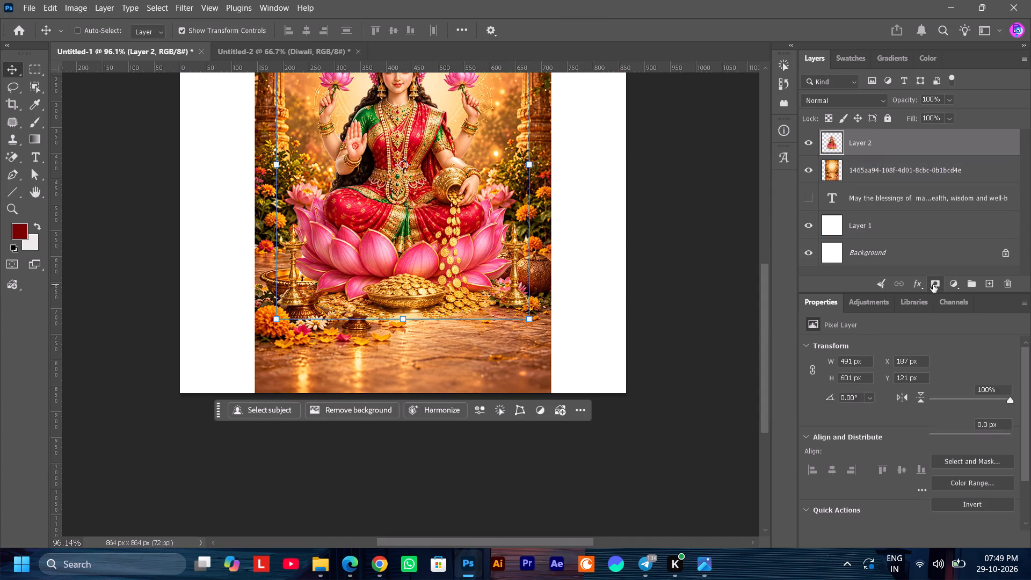
{"action": "left_click", "coordinate": [832, 146]}
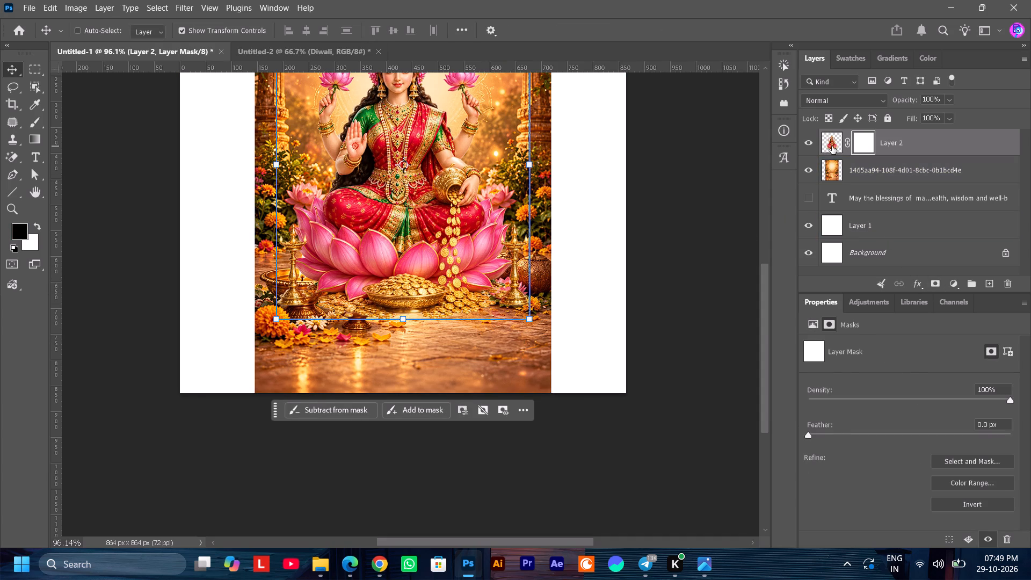
{"action": "left_click_drag", "start_coordinate": [913, 98], "coordinate": [888, 107]}
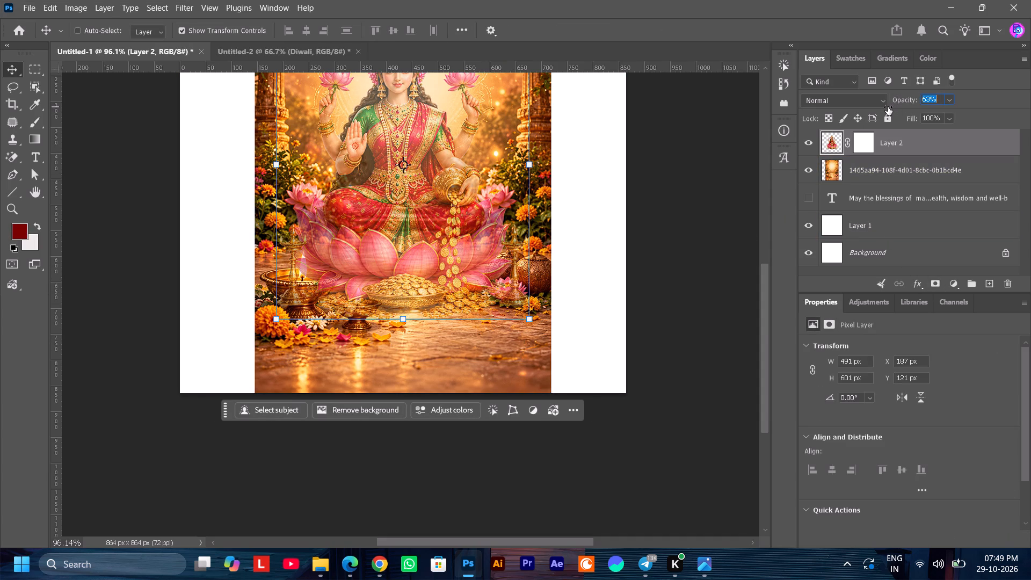
{"action": "left_click_drag", "start_coordinate": [888, 107], "coordinate": [885, 107]}
With Layer 2's mask active, lasso the background's large left diya bowl where the goddess's lamp and lotus petals overlap it.
{"action": "left_click", "coordinate": [866, 142]}
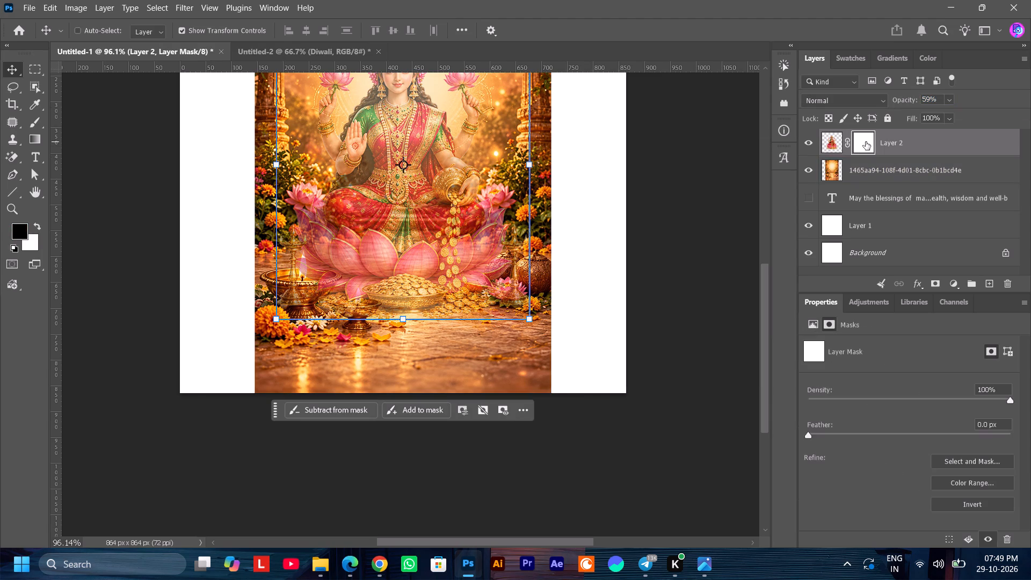
{"action": "left_click", "coordinate": [11, 82]}
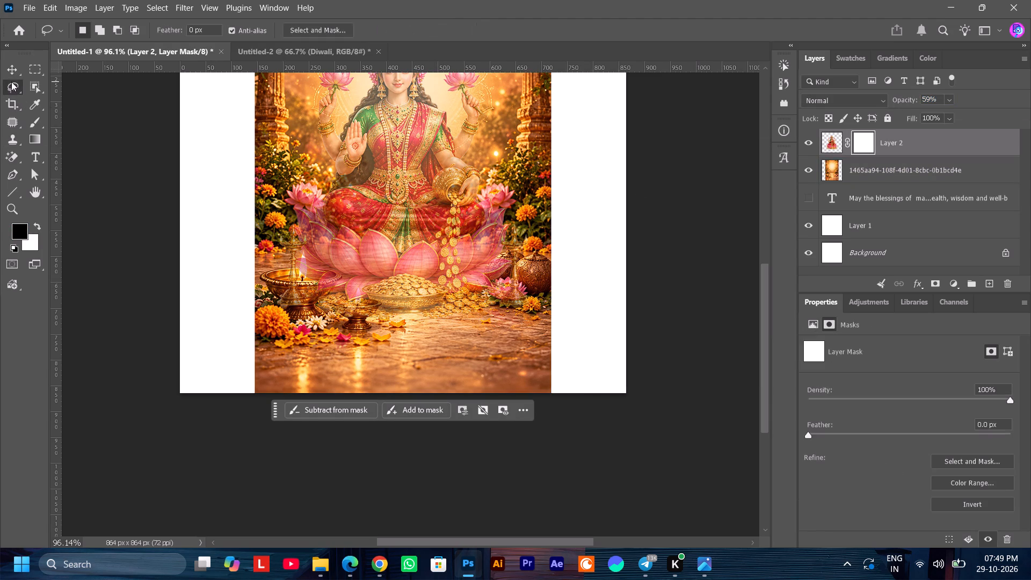
{"action": "scroll", "coordinate": [300, 272], "scroll_direction": "up", "scroll_amount": 11, "text": "alt"}
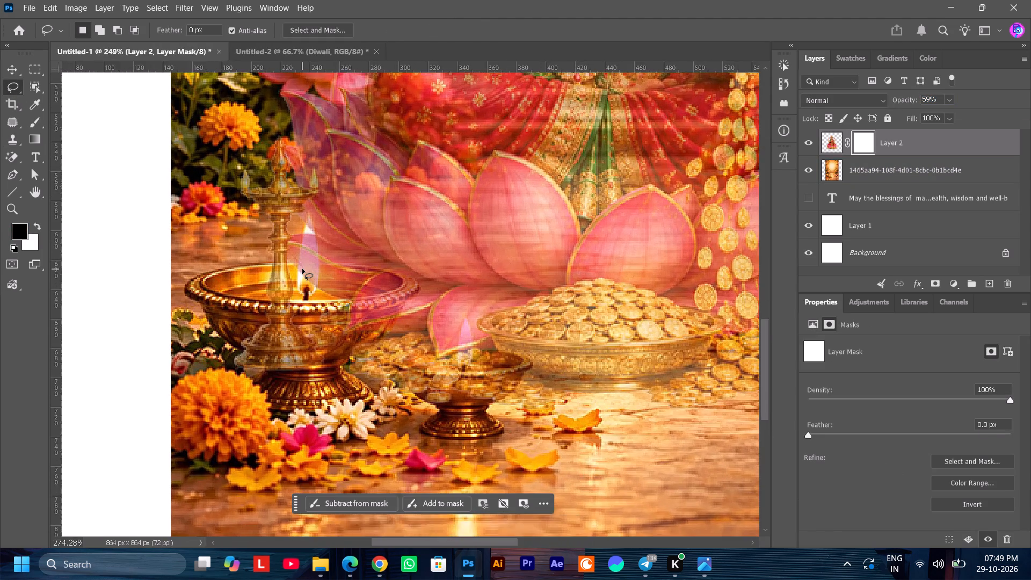
{"action": "scroll", "coordinate": [302, 269], "scroll_direction": "up", "scroll_amount": 5, "text": "alt"}
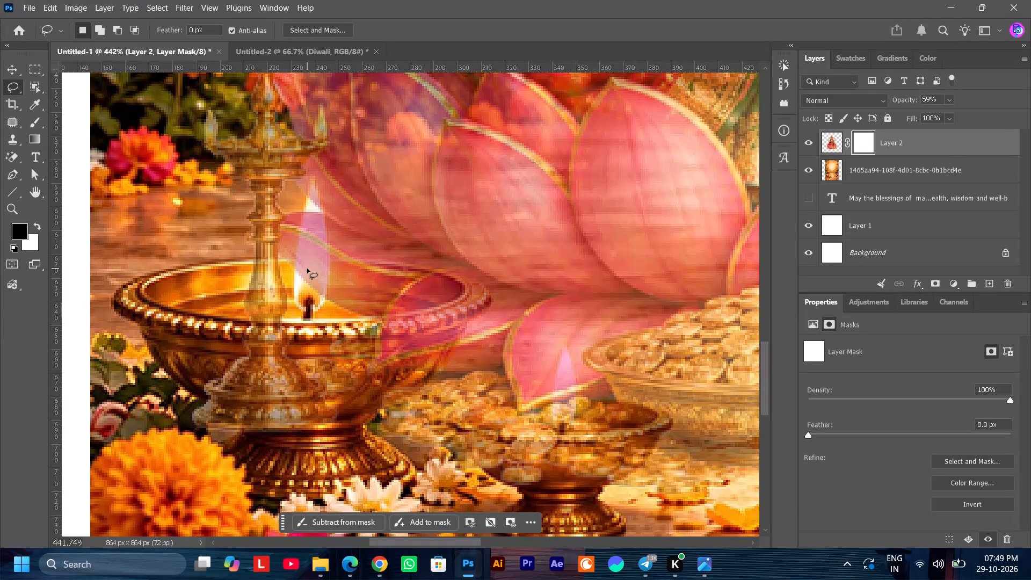
{"action": "scroll", "coordinate": [244, 262], "scroll_direction": "up", "scroll_amount": 1, "text": "alt"}
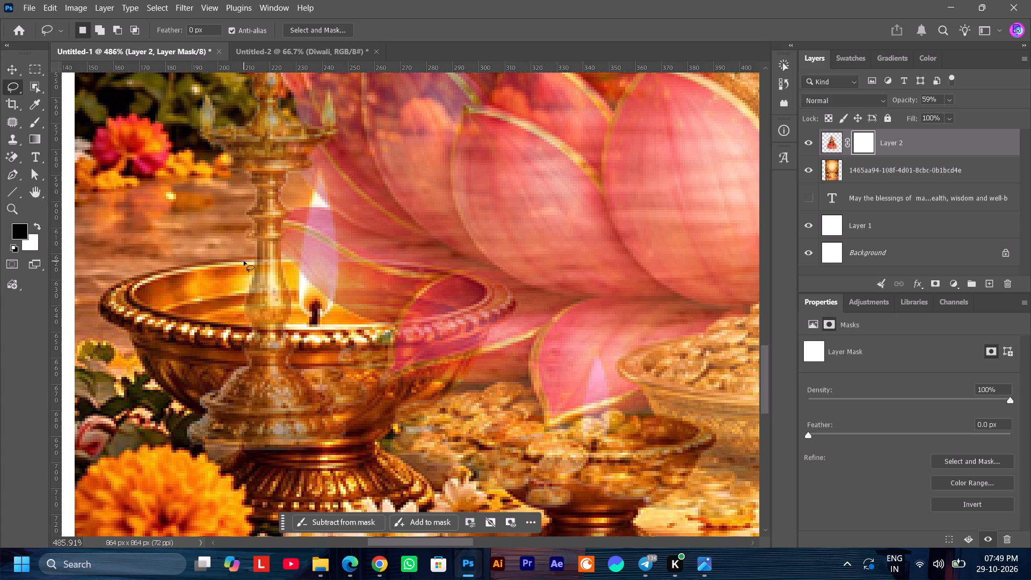
{"action": "scroll", "coordinate": [244, 261], "scroll_direction": "up", "scroll_amount": 1, "text": "alt"}
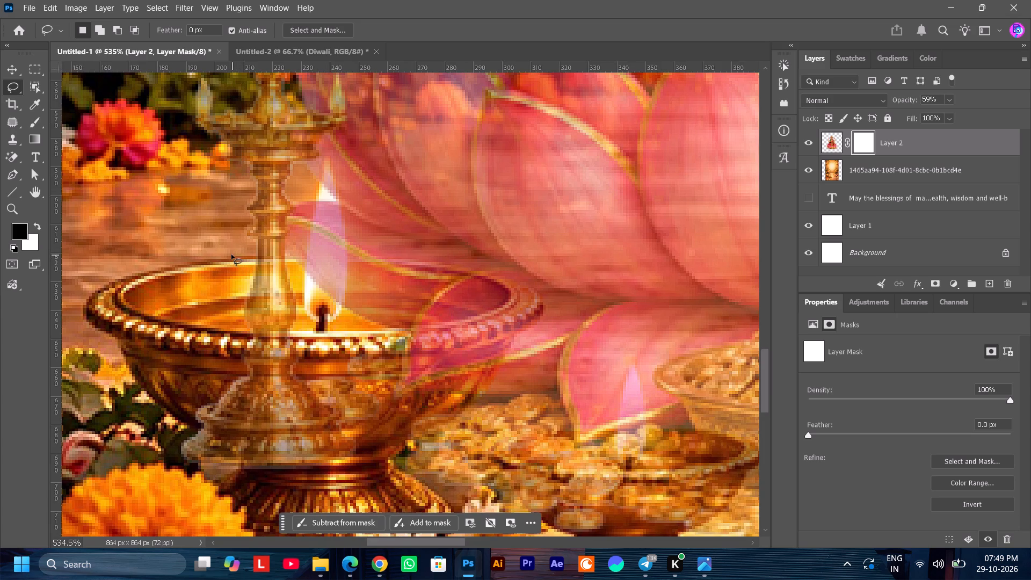
{"action": "left_click", "coordinate": [233, 257]}
{"action": "left_click_drag", "start_coordinate": [220, 257], "coordinate": [235, 255]}
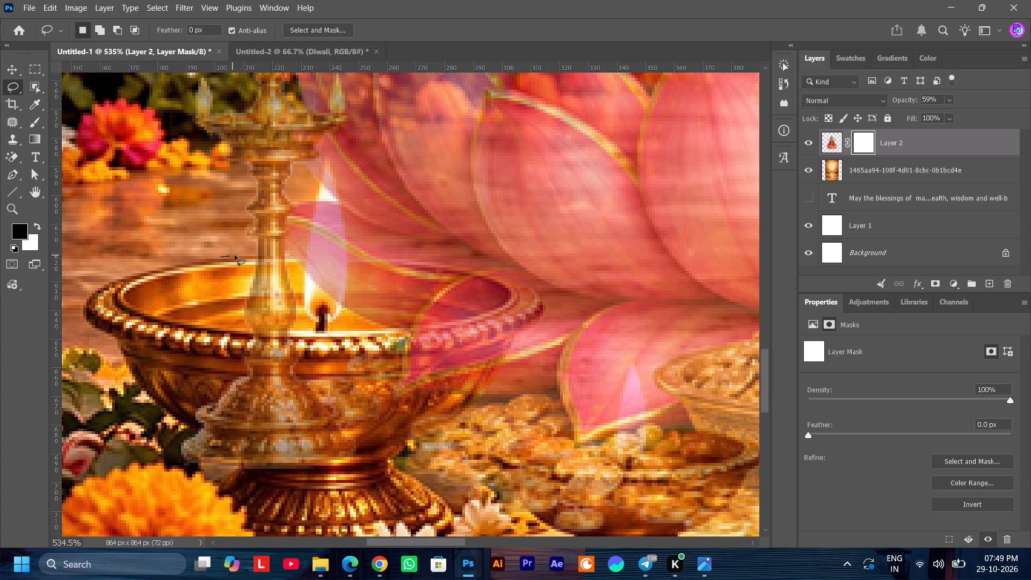
{"action": "left_click_drag", "start_coordinate": [235, 255], "coordinate": [315, 254]}
{"action": "left_click_drag", "start_coordinate": [315, 254], "coordinate": [411, 256]}
{"action": "left_click_drag", "start_coordinate": [411, 256], "coordinate": [511, 274]}
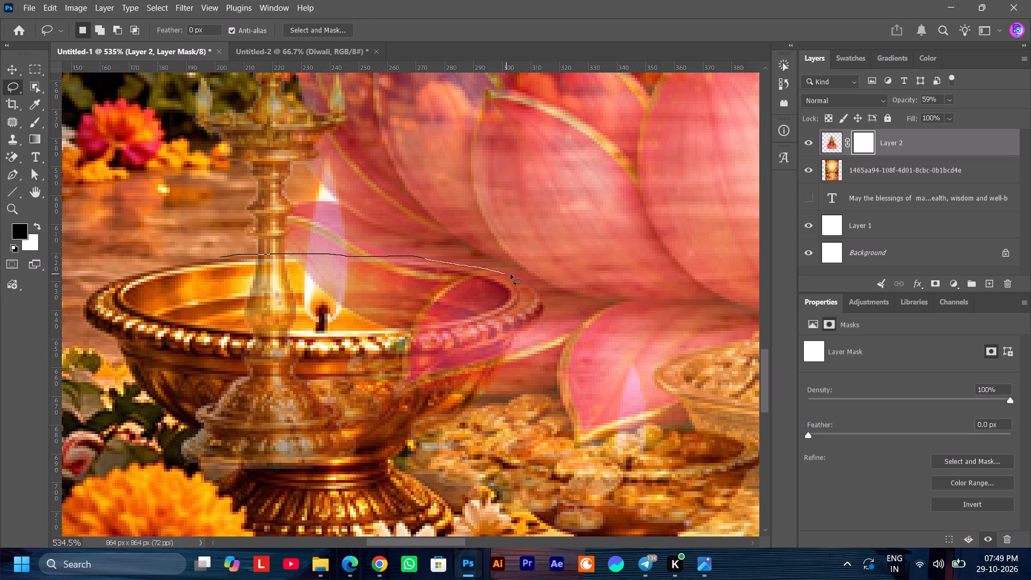
{"action": "left_click_drag", "start_coordinate": [511, 274], "coordinate": [542, 317]}
{"action": "left_click_drag", "start_coordinate": [542, 317], "coordinate": [512, 344]}
{"action": "left_click_drag", "start_coordinate": [512, 344], "coordinate": [478, 395]}
{"action": "left_click_drag", "start_coordinate": [478, 395], "coordinate": [288, 475]}
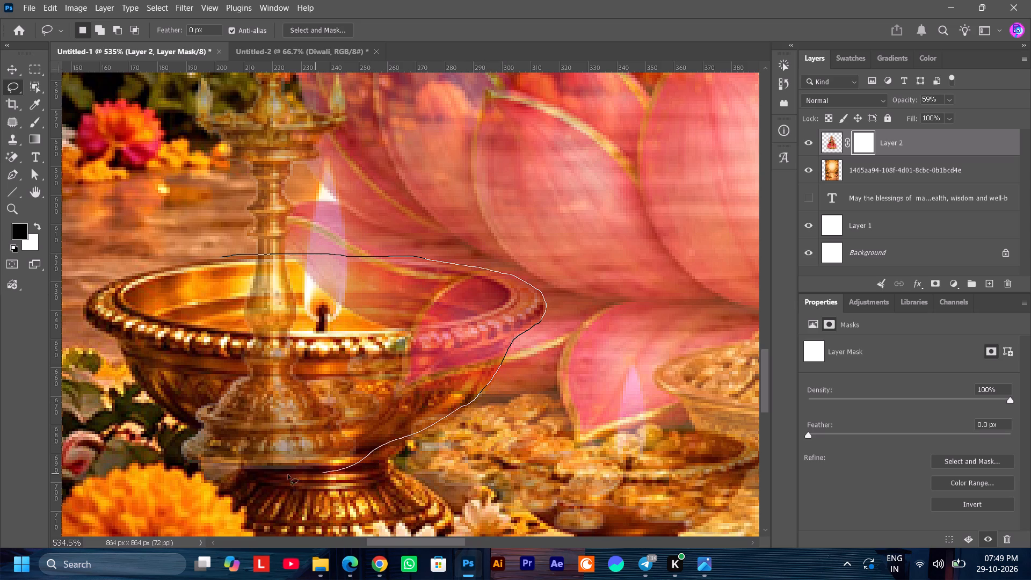
{"action": "left_click_drag", "start_coordinate": [288, 475], "coordinate": [225, 260]}
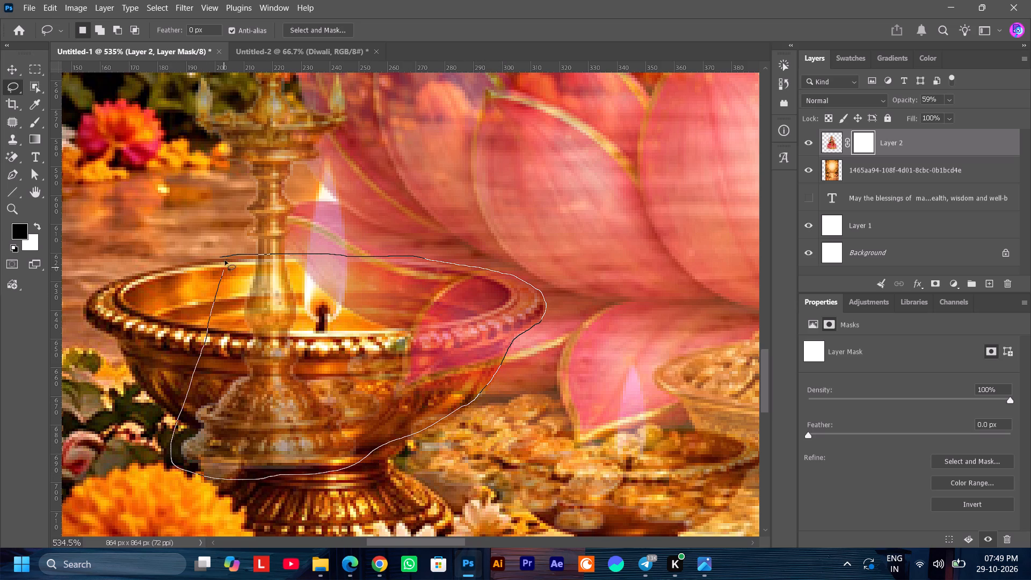
{"action": "left_click_drag", "start_coordinate": [225, 260], "coordinate": [226, 255]}
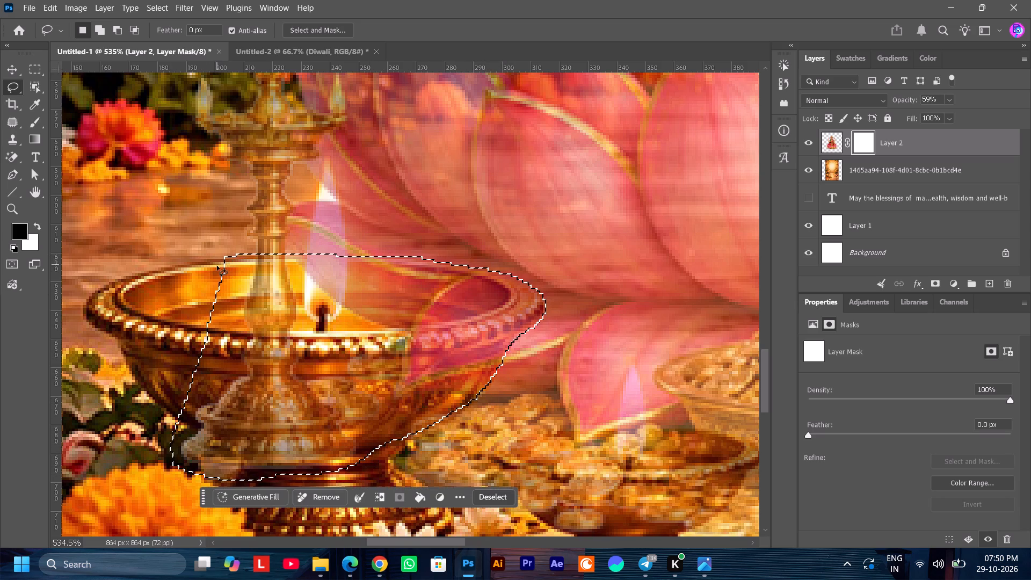
Paint the selected large diya bowl area black on Layer 2's mask with a 15 px brush, and deselect.
{"action": "left_click", "coordinate": [24, 233]}
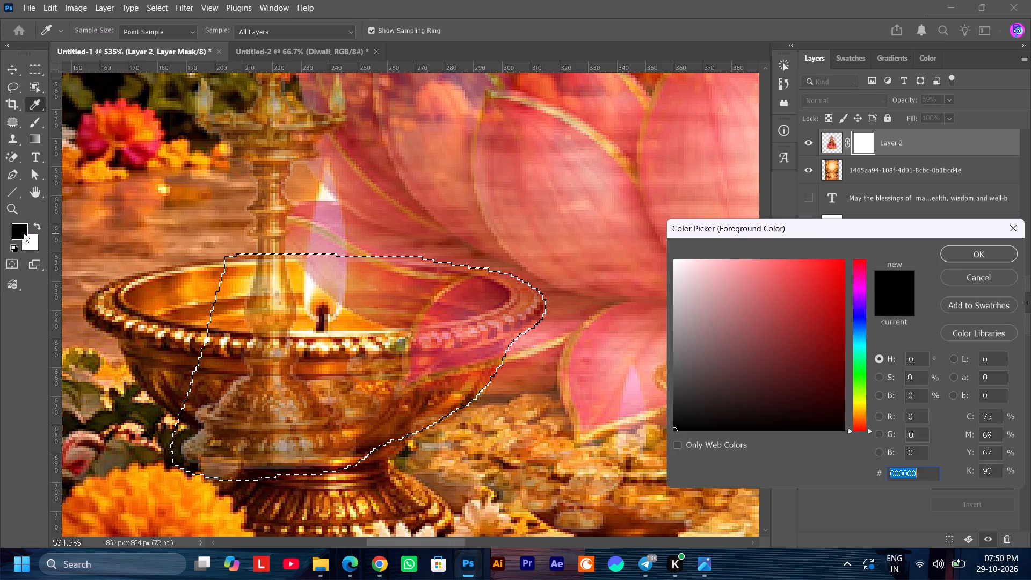
{"action": "left_click", "coordinate": [991, 251]}
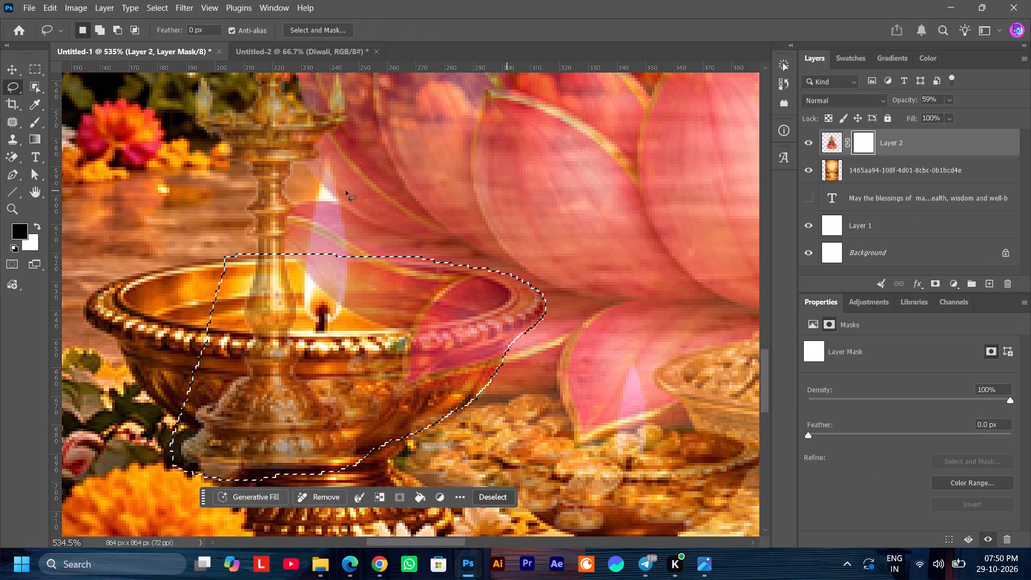
{"action": "left_click", "coordinate": [32, 121]}
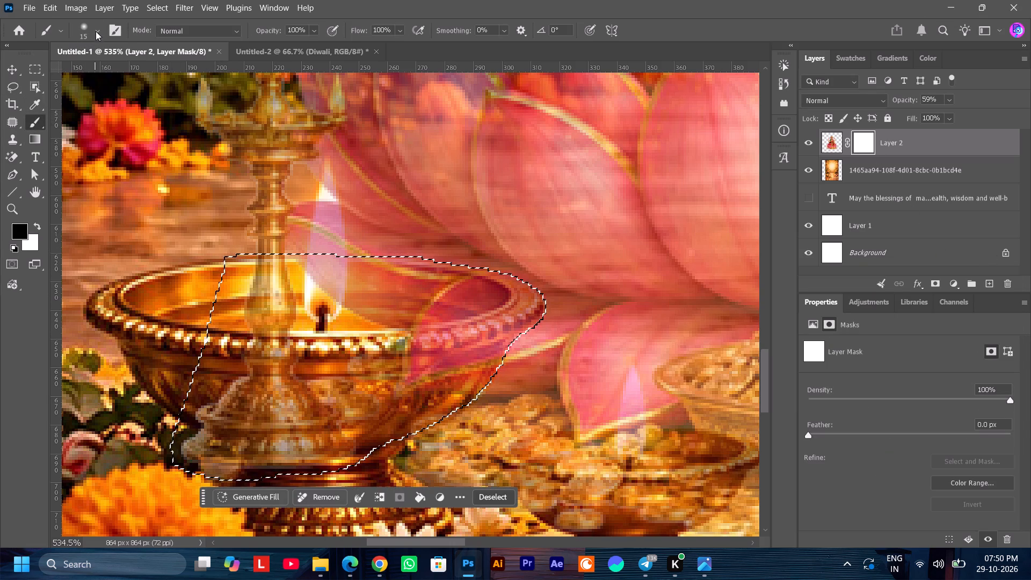
{"action": "left_click", "coordinate": [96, 29]}
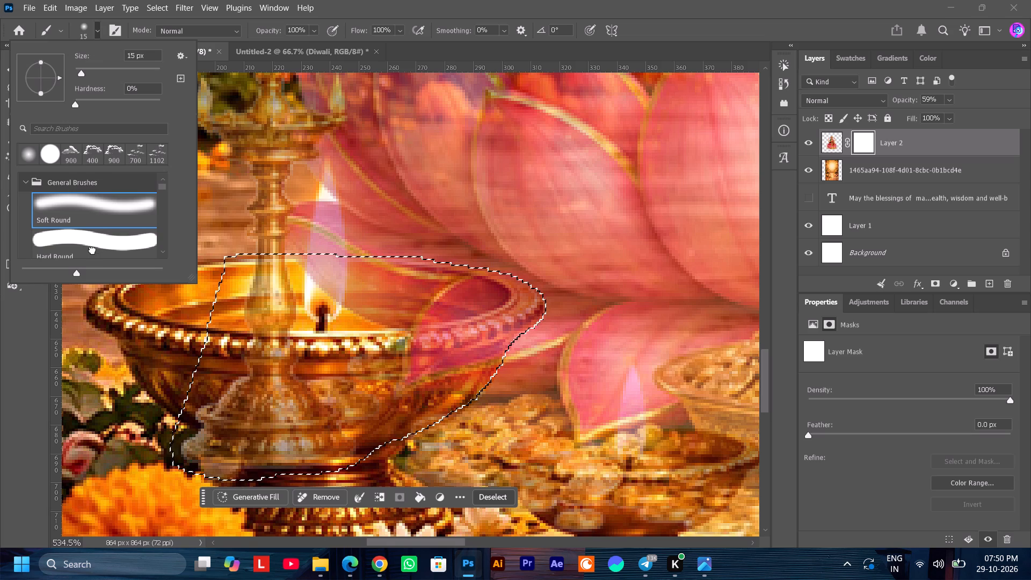
{"action": "left_click", "coordinate": [92, 250]}
{"action": "left_click", "coordinate": [96, 33]}
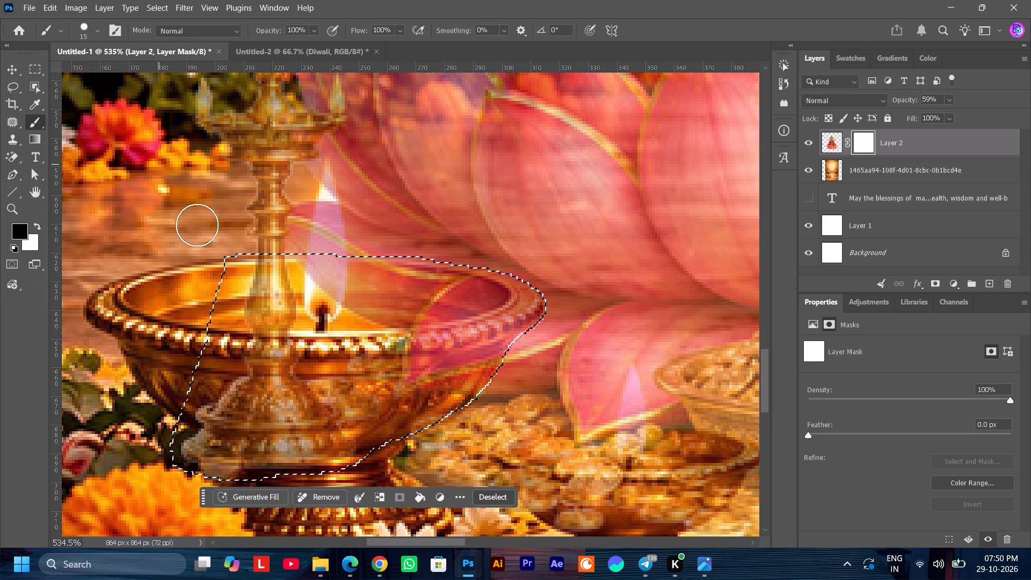
{"action": "left_click_drag", "start_coordinate": [340, 301], "coordinate": [529, 295]}
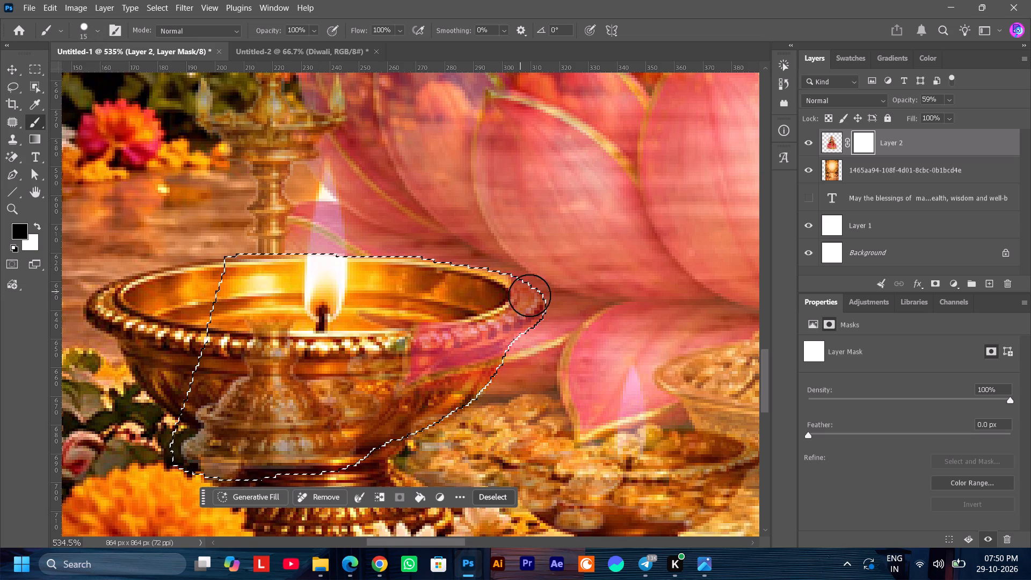
{"action": "left_click_drag", "start_coordinate": [529, 295], "coordinate": [454, 393]}
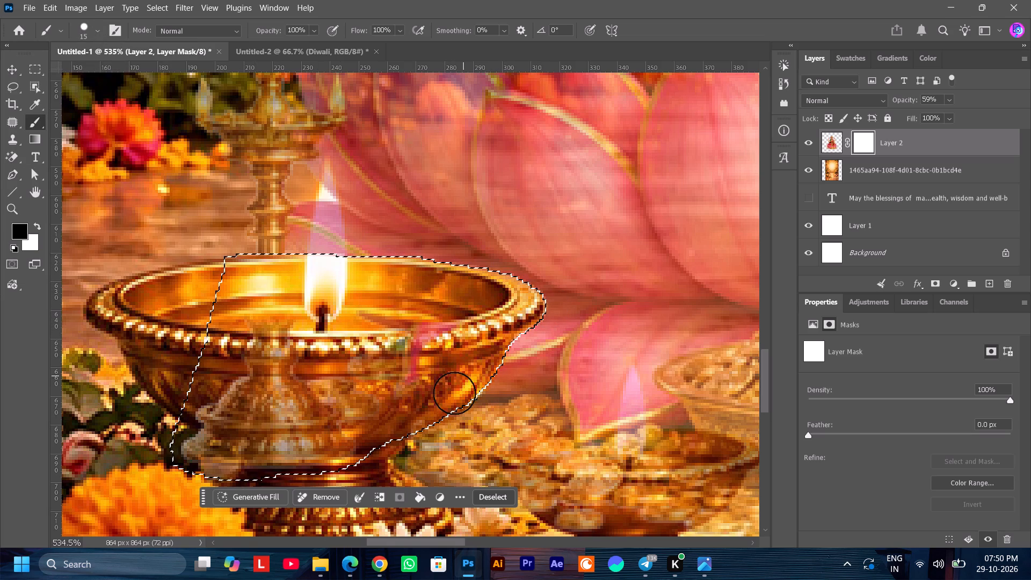
{"action": "left_click_drag", "start_coordinate": [454, 393], "coordinate": [171, 450]}
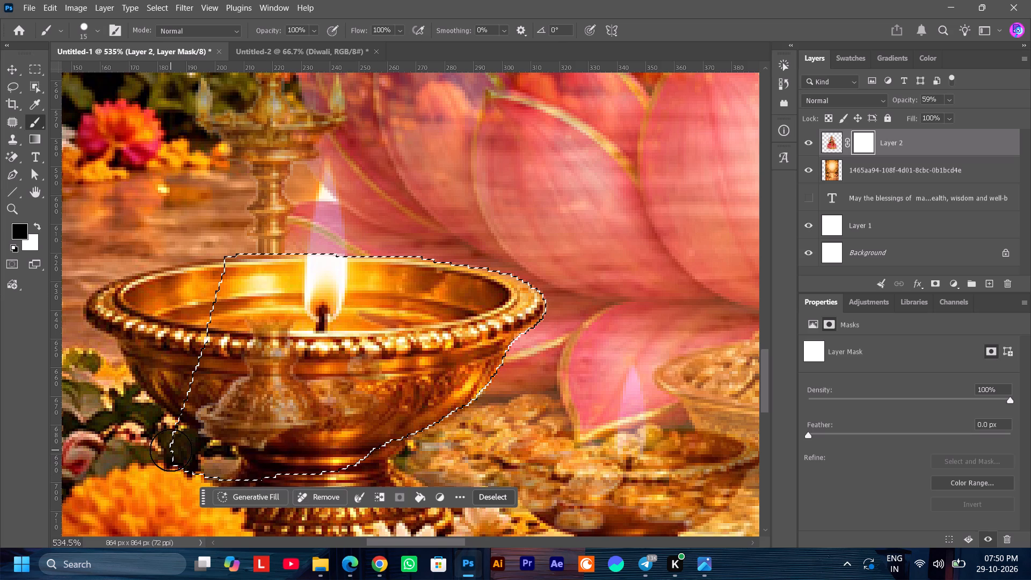
{"action": "left_click_drag", "start_coordinate": [171, 450], "coordinate": [303, 367]}
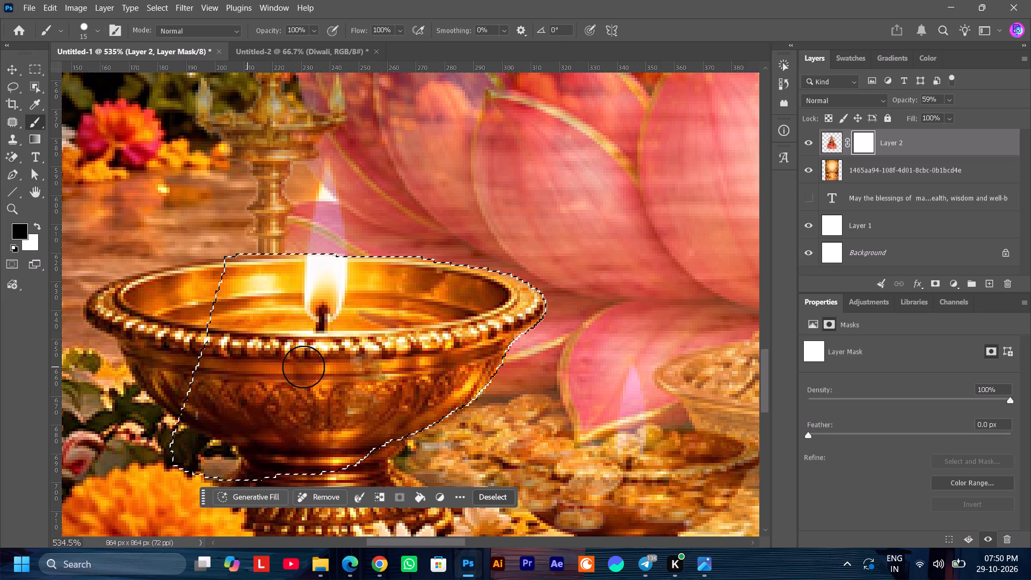
{"action": "left_click_drag", "start_coordinate": [303, 367], "coordinate": [199, 423]}
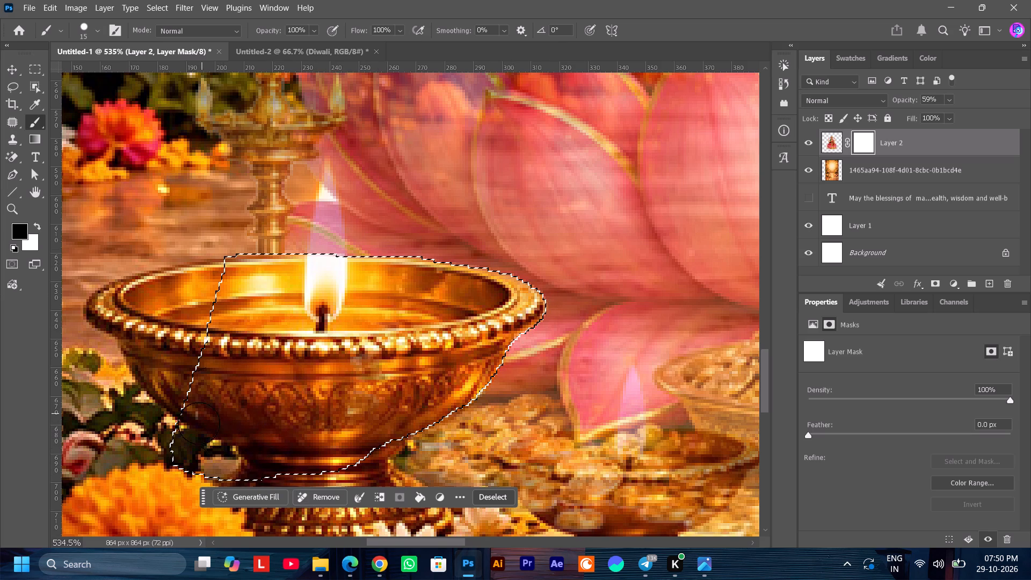
{"action": "left_click_drag", "start_coordinate": [199, 423], "coordinate": [524, 312]}
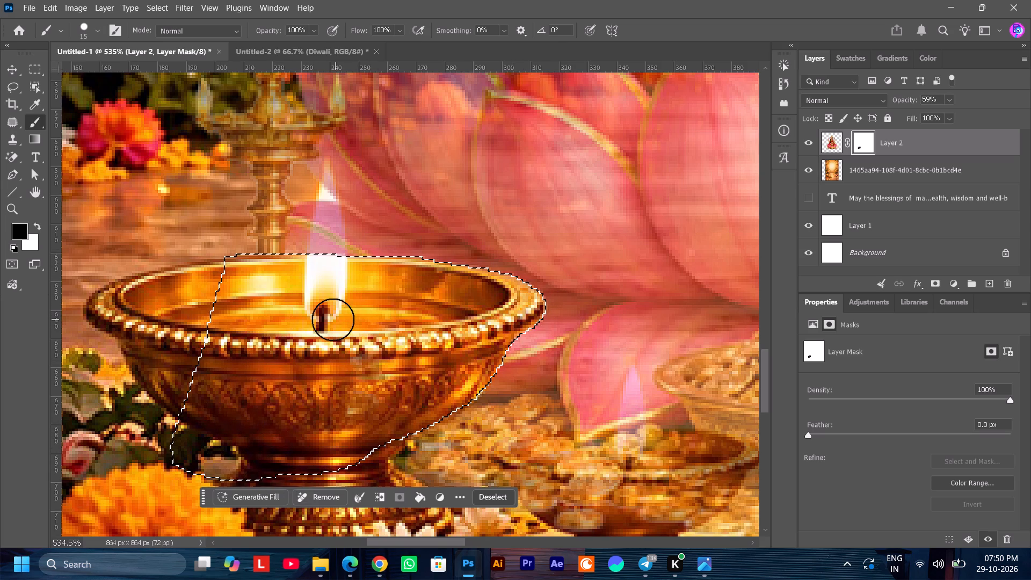
{"action": "scroll", "coordinate": [413, 329], "scroll_direction": "down", "scroll_amount": 12, "text": "ctrl"}
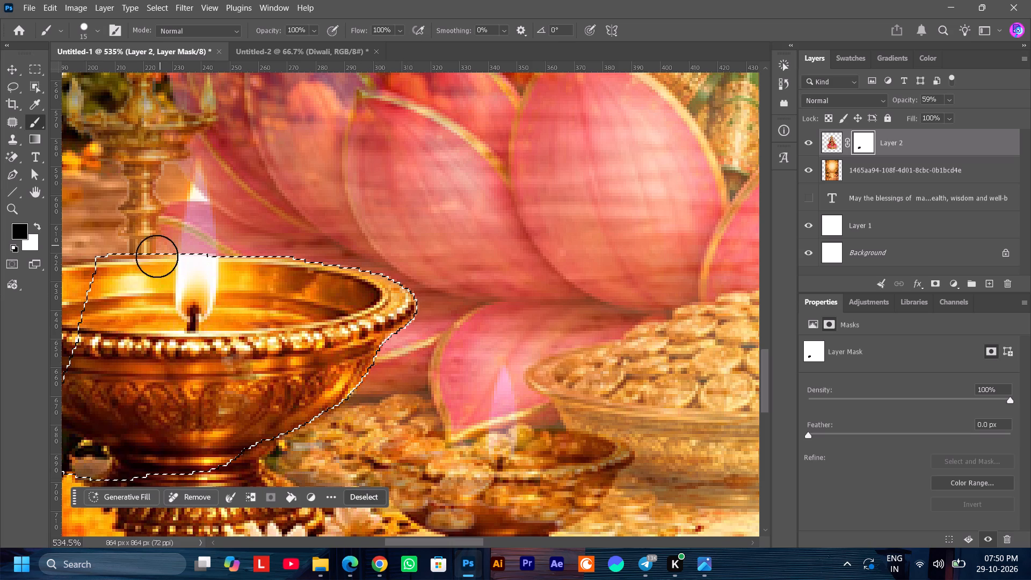
{"action": "left_click", "coordinate": [374, 494]}
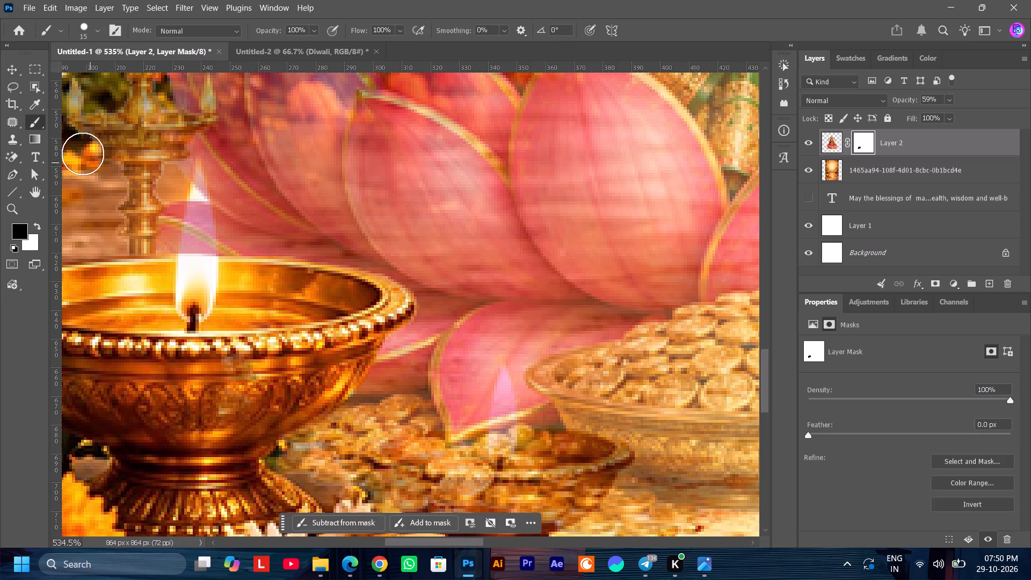
Lasso the large diya's flame above the bowl, paint it black on Layer 2's mask with the 15 px brush, and deselect.
{"action": "left_click", "coordinate": [10, 85]}
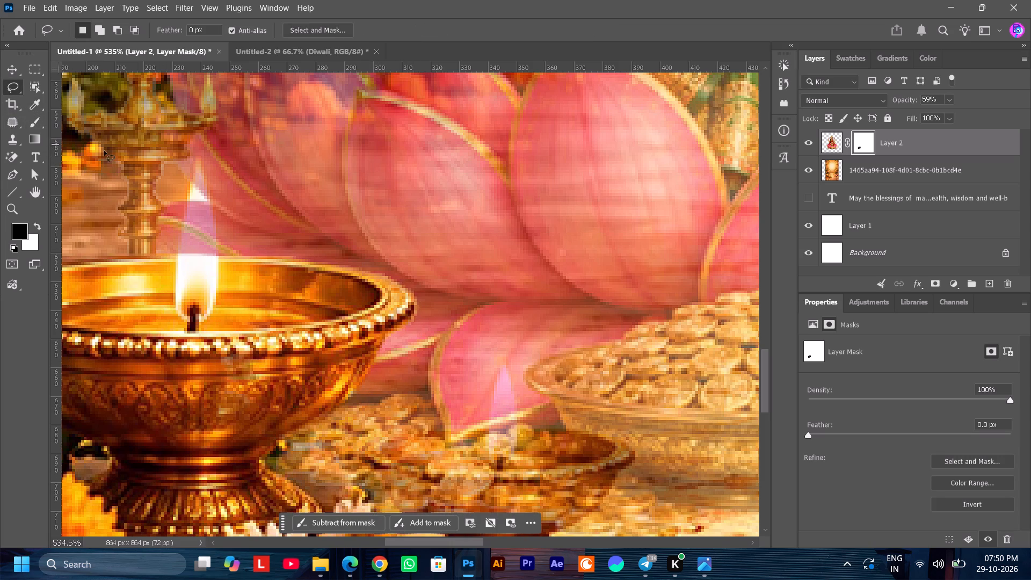
{"action": "scroll", "coordinate": [192, 228], "scroll_direction": "up", "scroll_amount": 6, "text": "ctrl"}
{"action": "scroll", "coordinate": [256, 230], "scroll_direction": "up", "scroll_amount": 1}
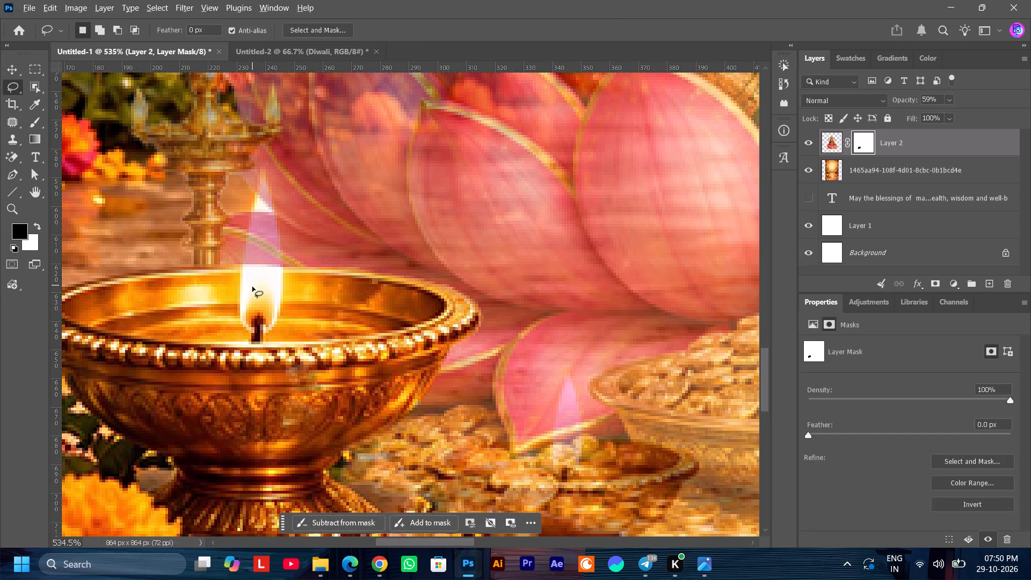
{"action": "scroll", "coordinate": [249, 282], "scroll_direction": "up", "scroll_amount": 5, "text": "alt"}
{"action": "scroll", "coordinate": [242, 253], "scroll_direction": "up", "scroll_amount": 6}
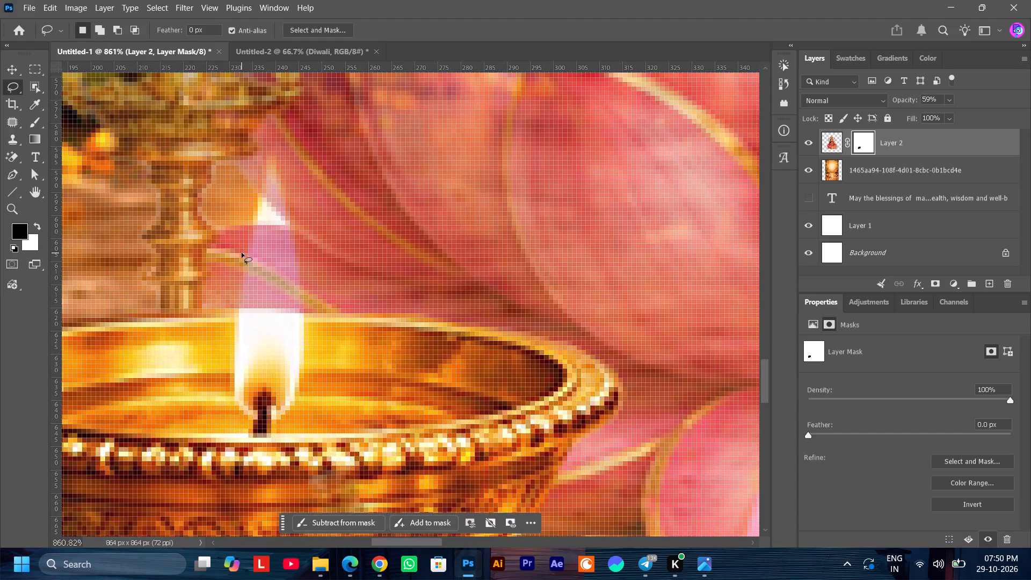
{"action": "left_click_drag", "start_coordinate": [236, 325], "coordinate": [242, 303]}
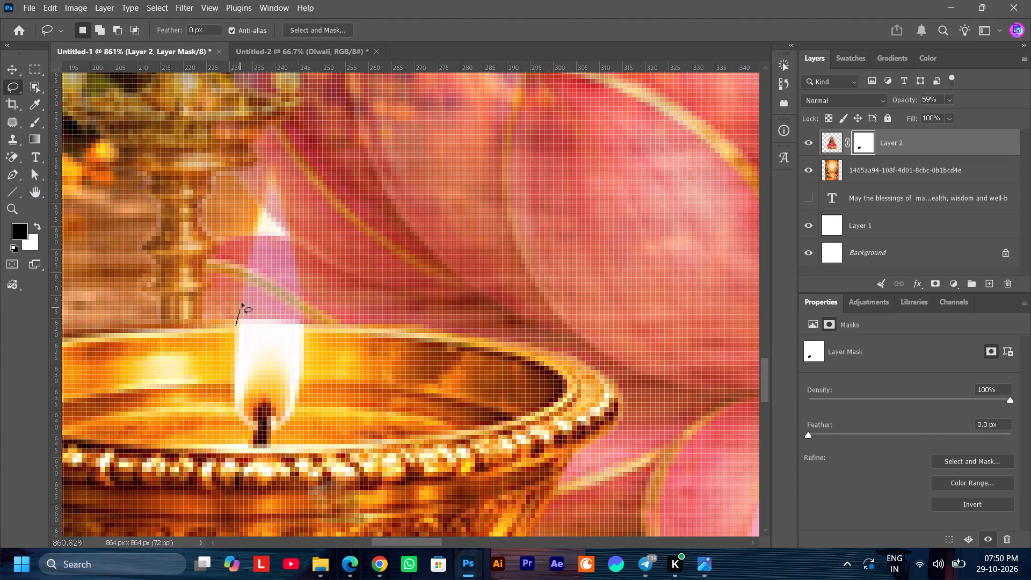
{"action": "left_click_drag", "start_coordinate": [242, 303], "coordinate": [254, 215]}
{"action": "left_click_drag", "start_coordinate": [254, 215], "coordinate": [276, 151]}
{"action": "left_click_drag", "start_coordinate": [276, 151], "coordinate": [290, 231]}
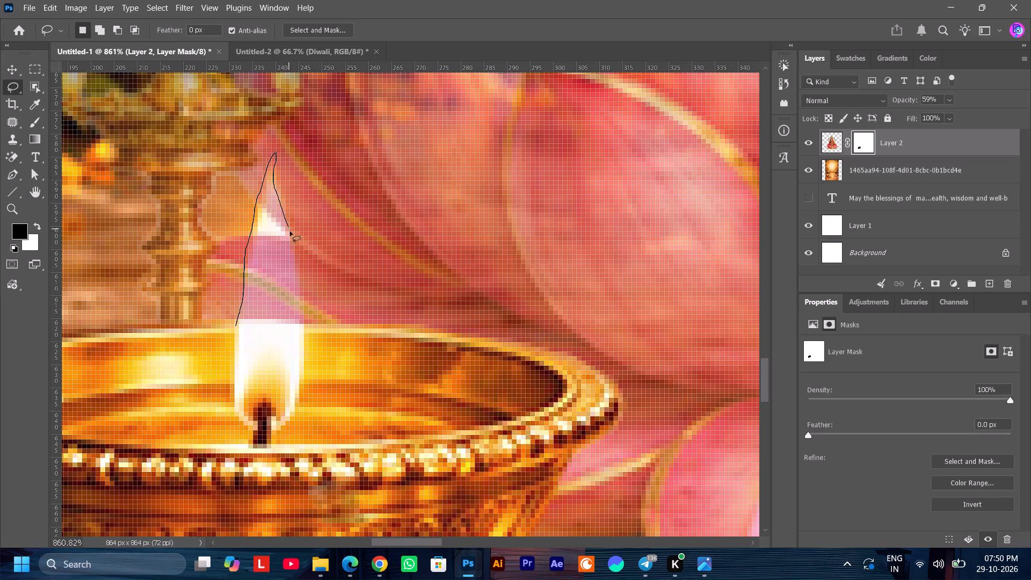
{"action": "left_click_drag", "start_coordinate": [290, 231], "coordinate": [308, 330]}
{"action": "left_click_drag", "start_coordinate": [308, 330], "coordinate": [234, 321]}
{"action": "left_click_drag", "start_coordinate": [234, 321], "coordinate": [236, 320]}
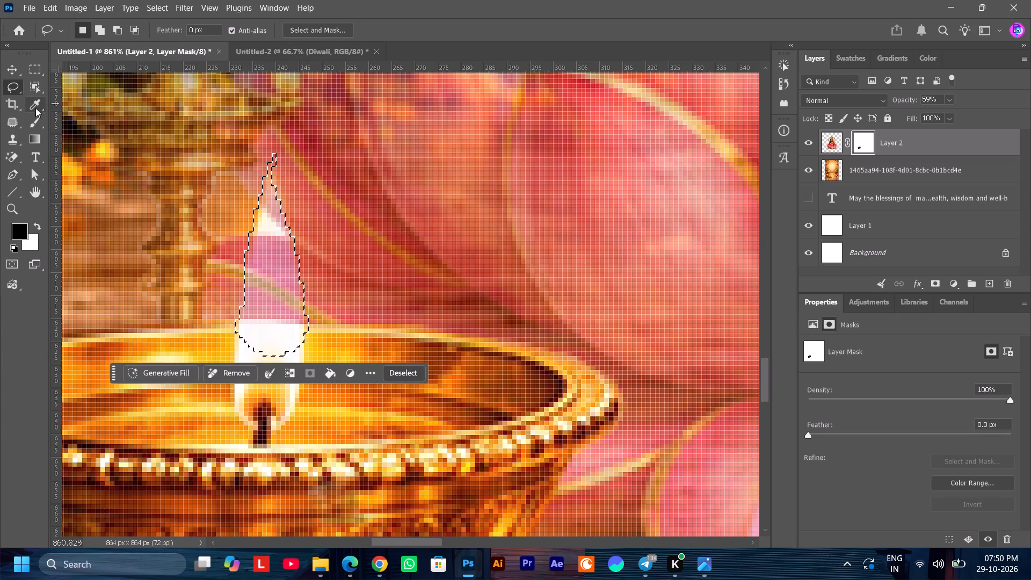
{"action": "left_click", "coordinate": [35, 123]}
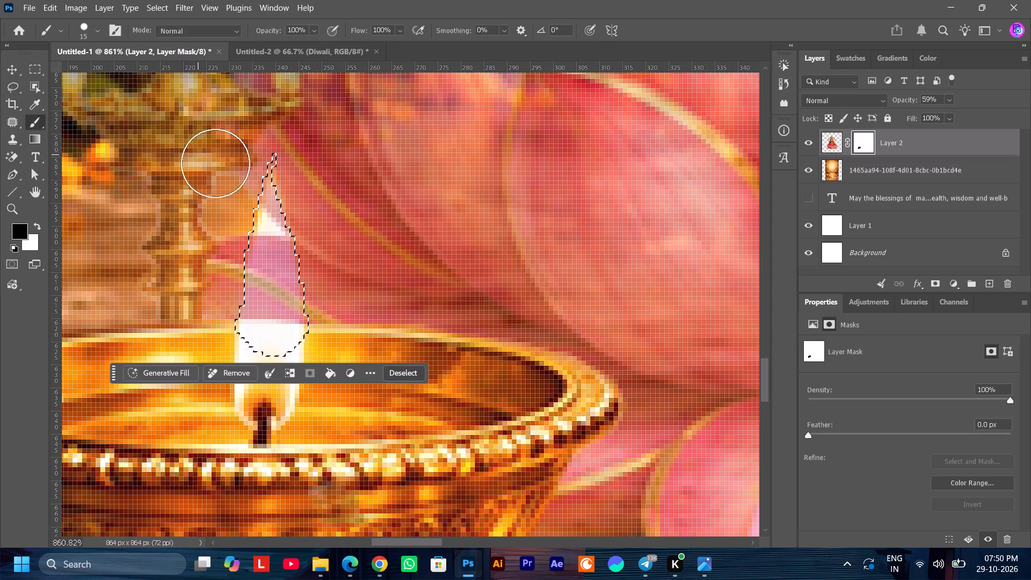
{"action": "left_click_drag", "start_coordinate": [258, 159], "coordinate": [285, 215]}
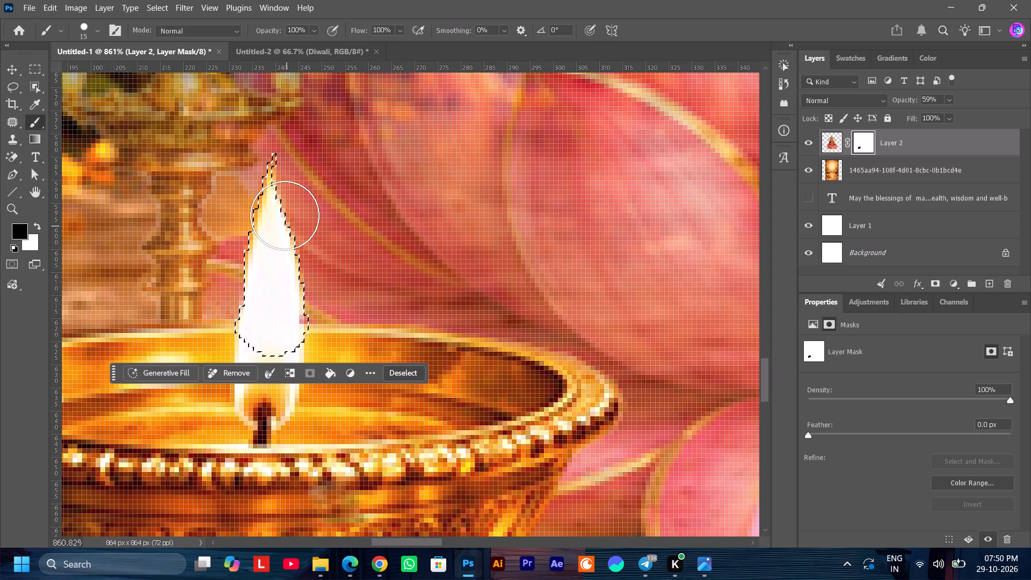
{"action": "left_click_drag", "start_coordinate": [285, 215], "coordinate": [245, 343]}
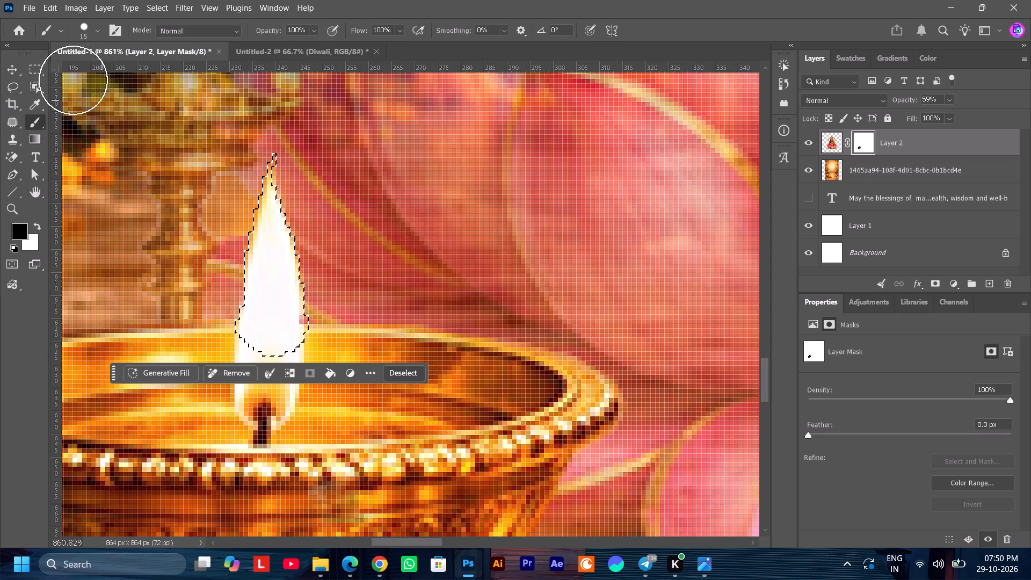
{"action": "left_click", "coordinate": [16, 85]}
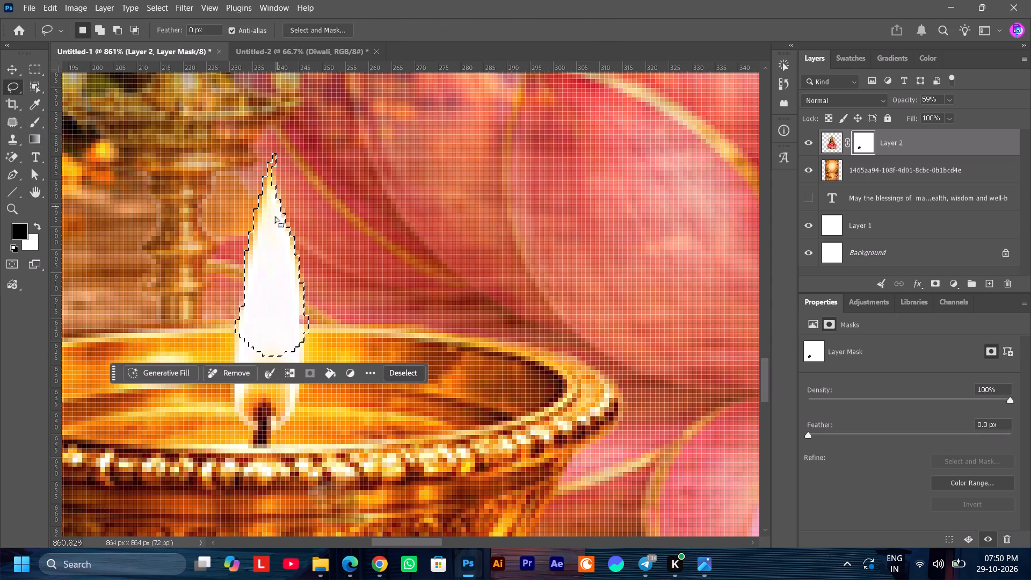
{"action": "left_click", "coordinate": [273, 220]}
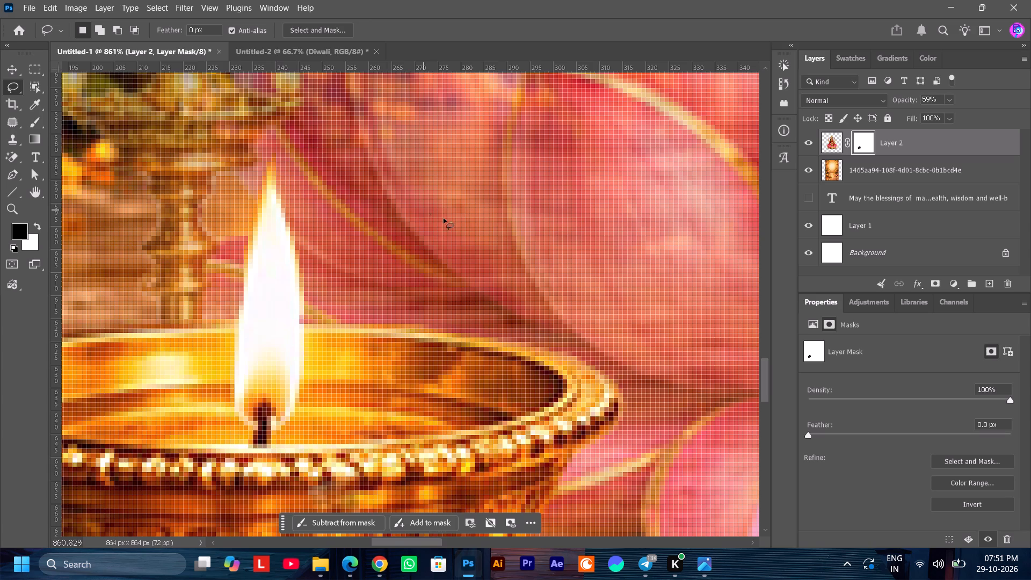
Lower the goddess layer's (Layer 2) opacity to 15%.
{"action": "scroll", "coordinate": [480, 216], "scroll_direction": "down", "scroll_amount": 3, "text": "alt"}
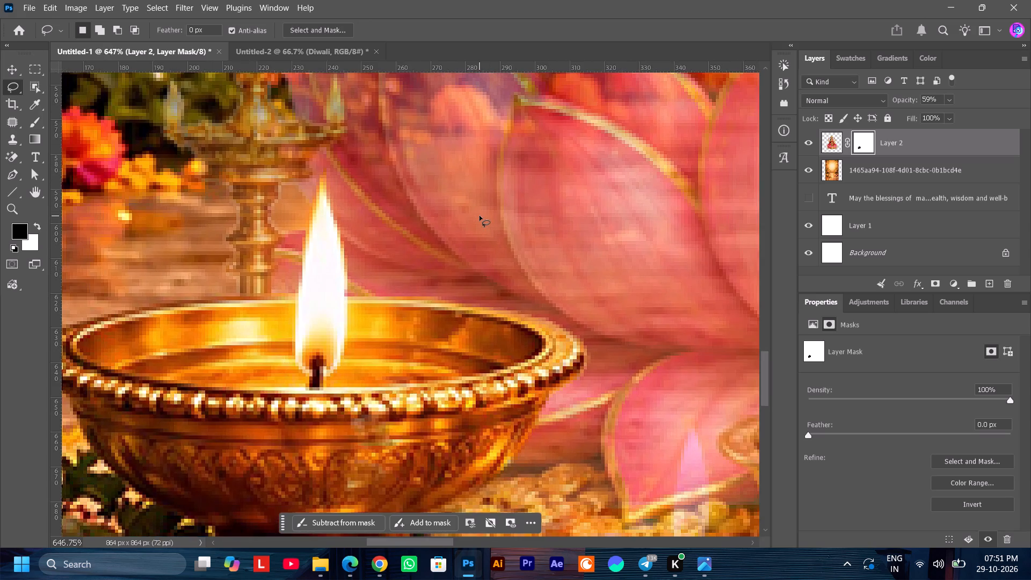
{"action": "scroll", "coordinate": [480, 216], "scroll_direction": "down", "scroll_amount": 8, "text": "alt"}
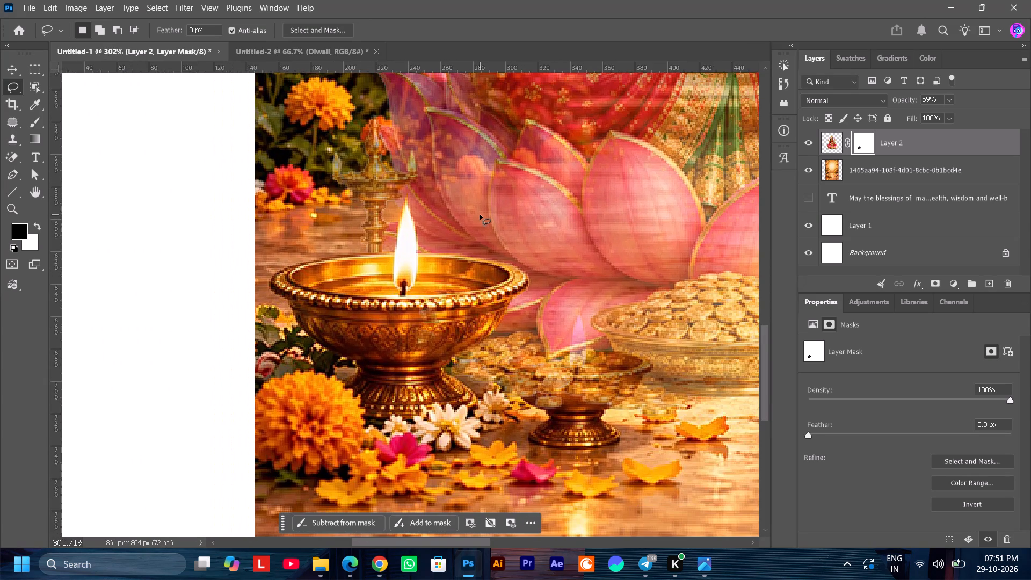
{"action": "scroll", "coordinate": [480, 215], "scroll_direction": "down", "scroll_amount": 1, "text": "alt"}
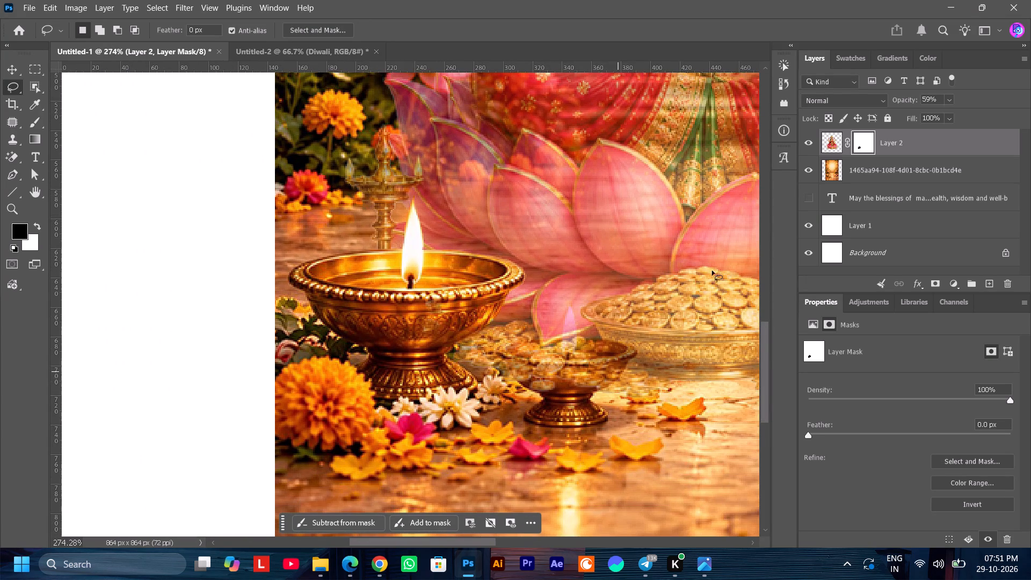
{"action": "left_click_drag", "start_coordinate": [908, 100], "coordinate": [898, 103]}
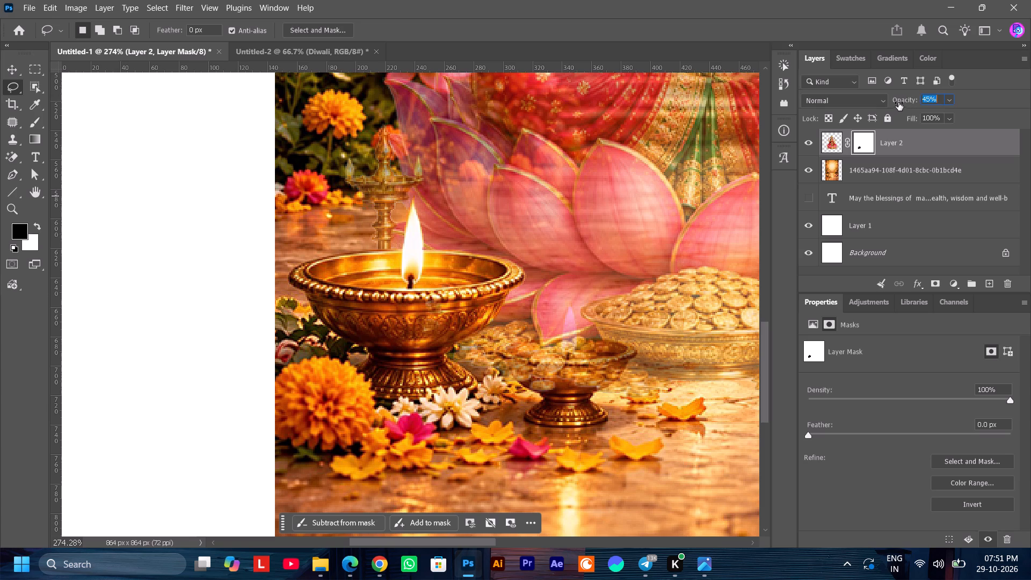
{"action": "left_click_drag", "start_coordinate": [898, 103], "coordinate": [889, 108]}
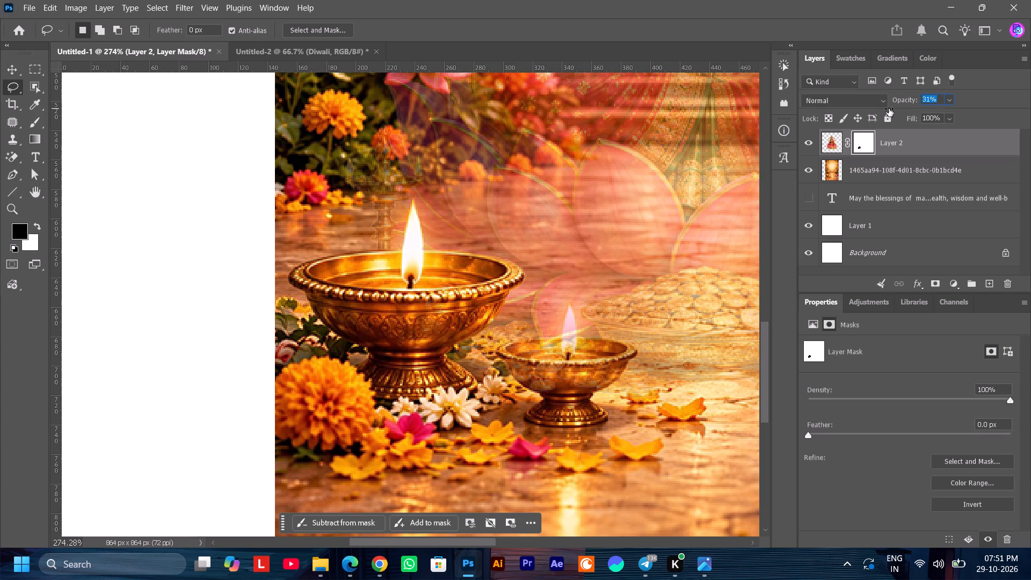
{"action": "left_click_drag", "start_coordinate": [889, 108], "coordinate": [878, 113]}
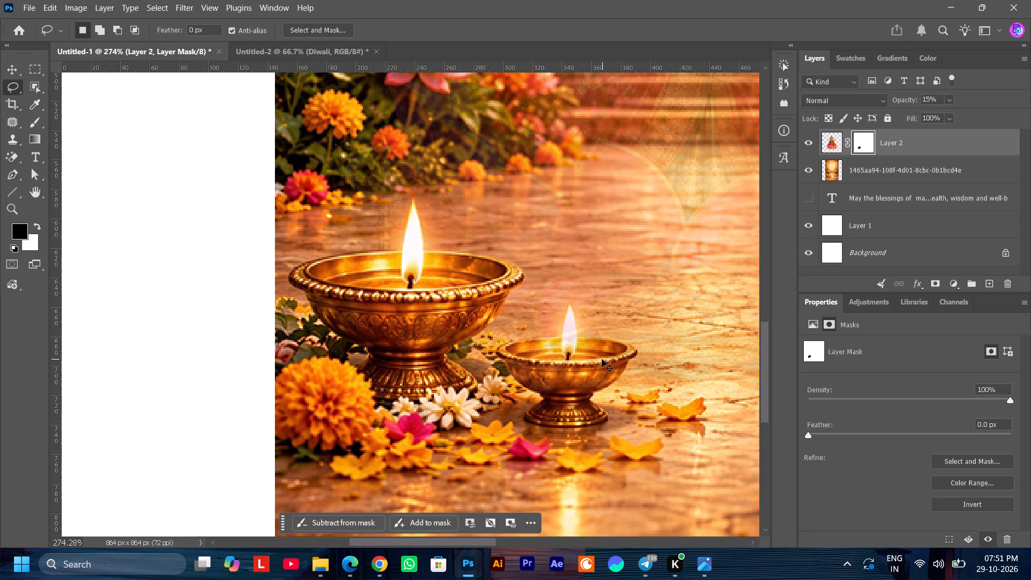
Lasso the background's small diya together with its flame while Layer 2's mask is active.
{"action": "scroll", "coordinate": [602, 359], "scroll_direction": "up", "scroll_amount": 3, "text": "ctrl"}
{"action": "scroll", "coordinate": [602, 359], "scroll_direction": "down", "scroll_amount": 10, "text": "ctrl"}
{"action": "scroll", "coordinate": [514, 367], "scroll_direction": "up", "scroll_amount": 6, "text": "alt"}
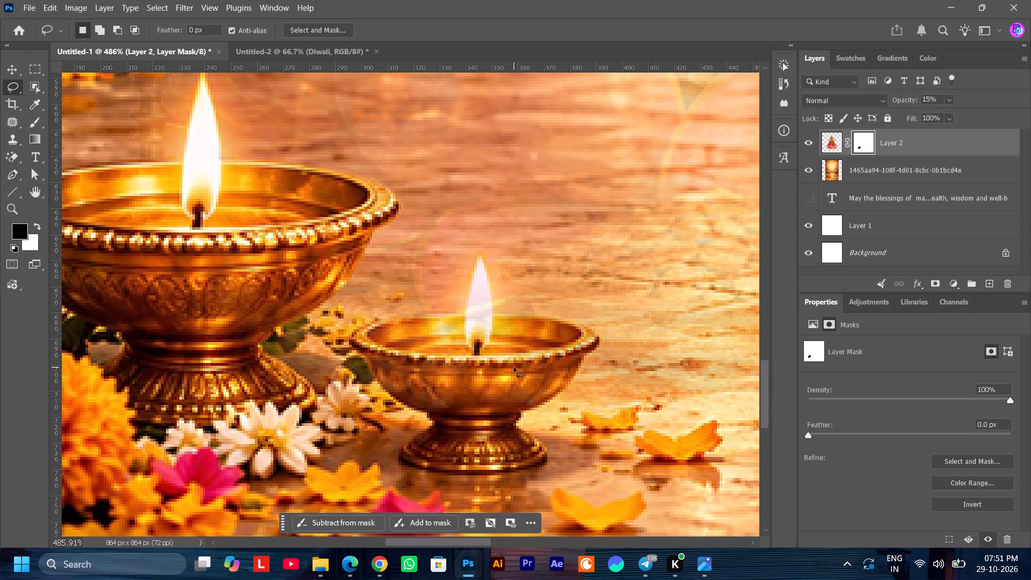
{"action": "scroll", "coordinate": [514, 367], "scroll_direction": "up", "scroll_amount": 4, "text": "alt"}
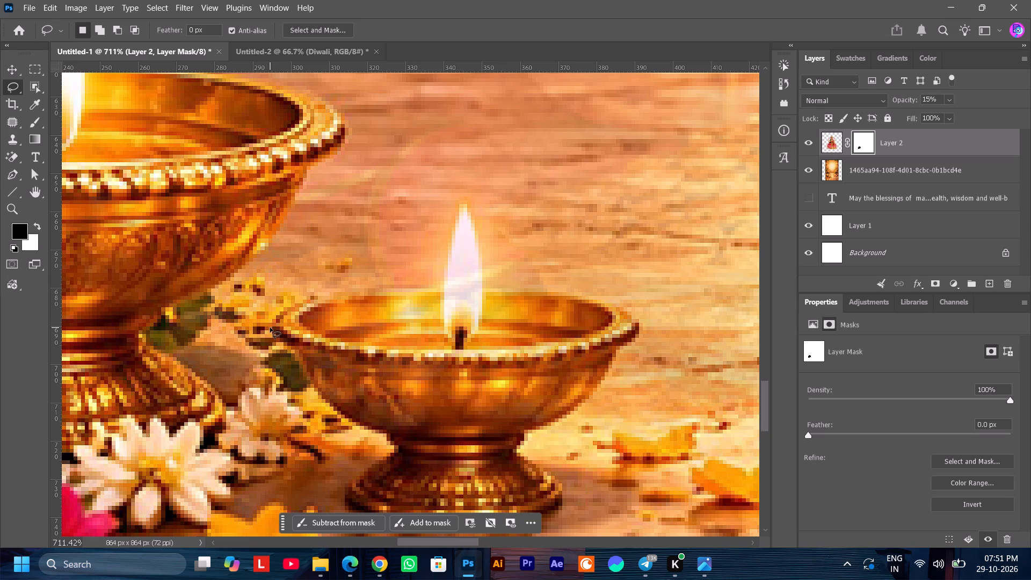
{"action": "left_click", "coordinate": [270, 327]}
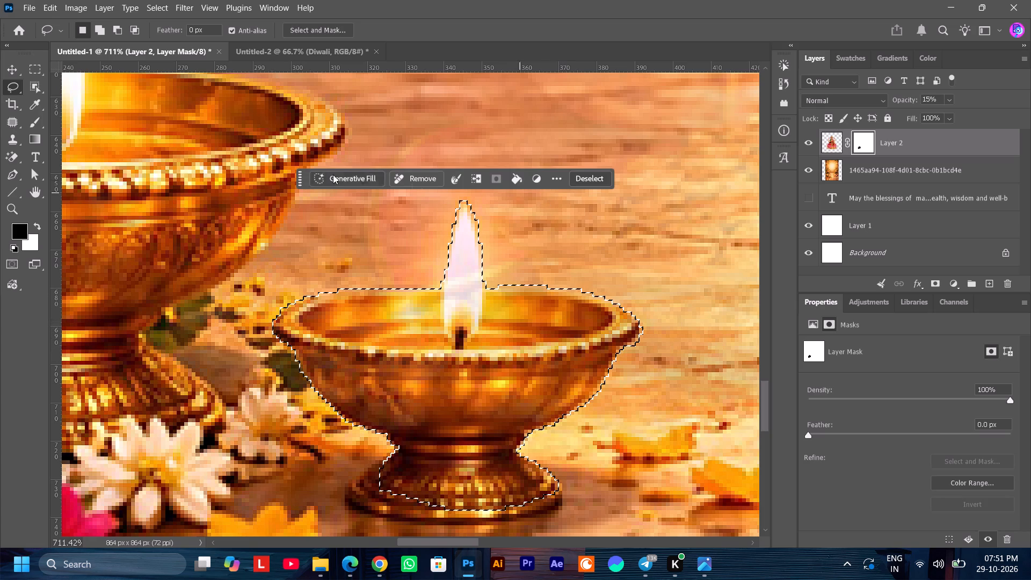
Paint the selected small diya and flame black on Layer 2's mask with the 15 px brush, and deselect.
{"action": "left_click", "coordinate": [32, 115]}
{"action": "left_click_drag", "start_coordinate": [506, 315], "coordinate": [308, 337]}
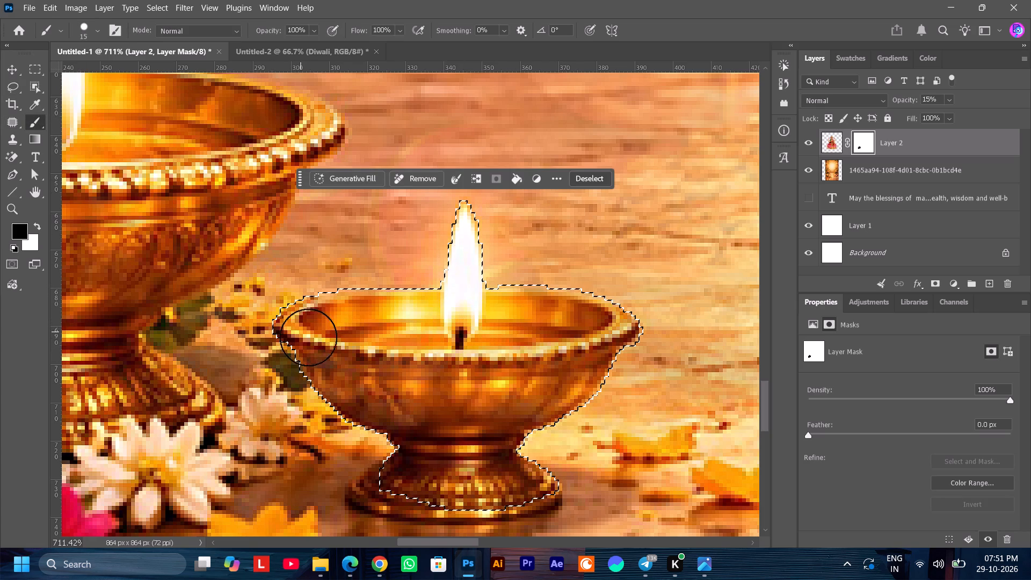
{"action": "left_click_drag", "start_coordinate": [308, 337], "coordinate": [320, 378]}
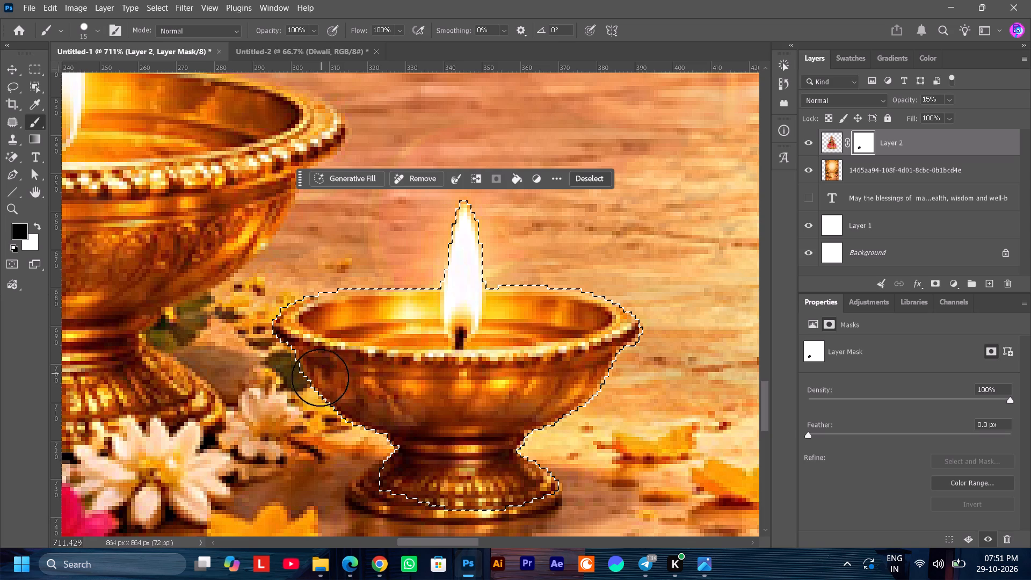
{"action": "left_click_drag", "start_coordinate": [320, 378], "coordinate": [412, 445]}
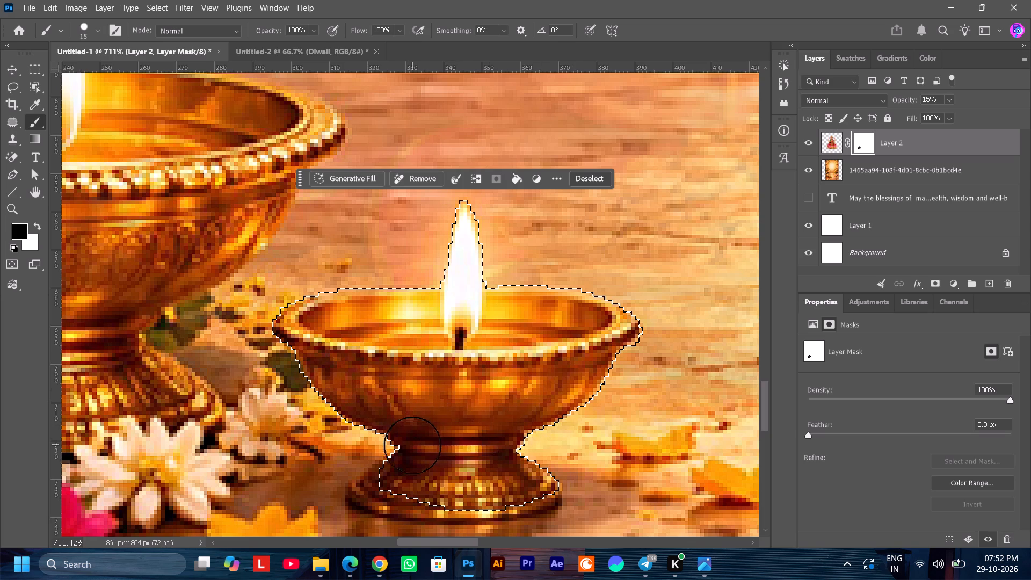
{"action": "left_click_drag", "start_coordinate": [412, 445], "coordinate": [486, 287]}
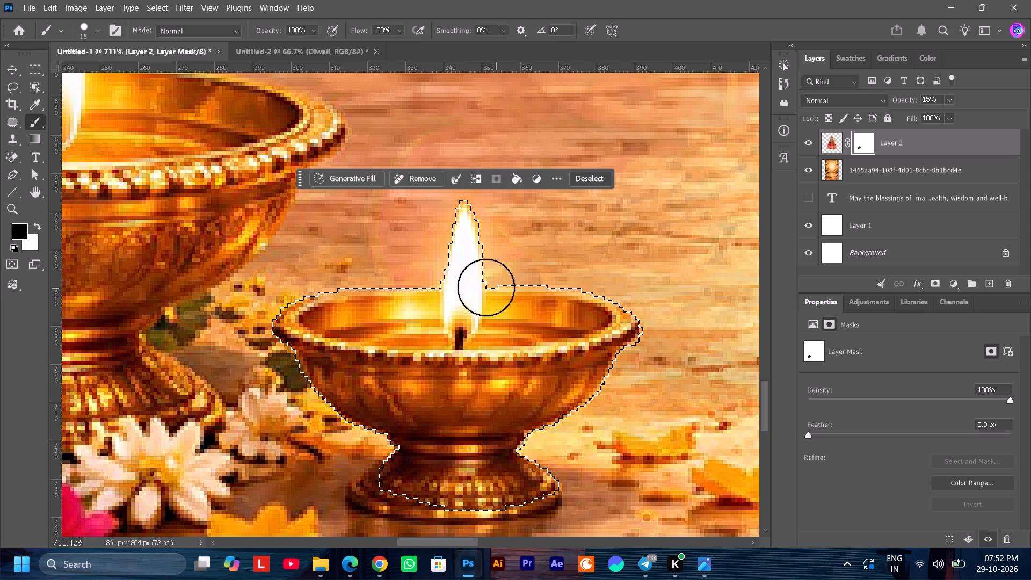
{"action": "left_click_drag", "start_coordinate": [486, 287], "coordinate": [445, 483]}
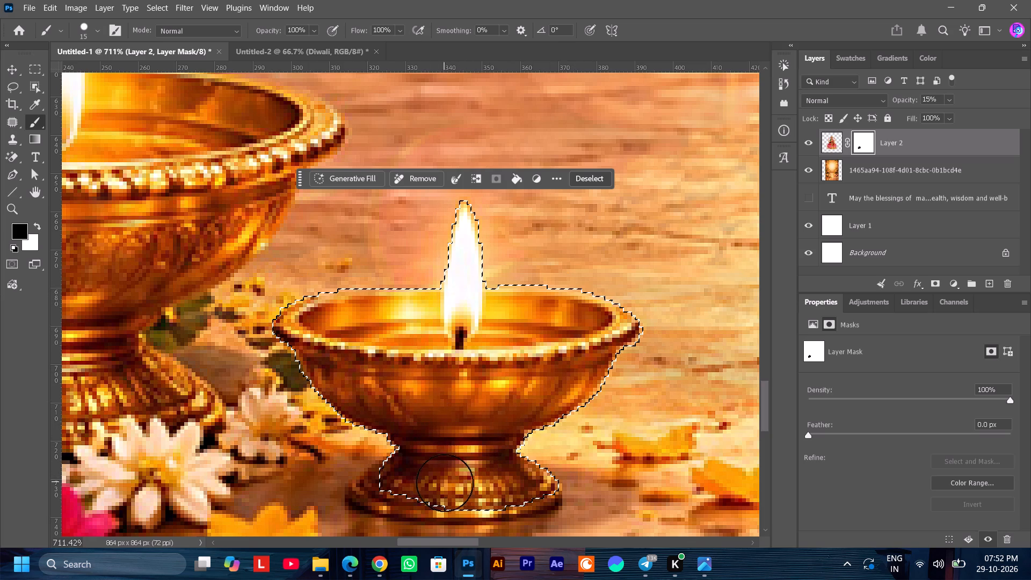
{"action": "left_click_drag", "start_coordinate": [445, 483], "coordinate": [446, 484]}
{"action": "left_click", "coordinate": [20, 69]}
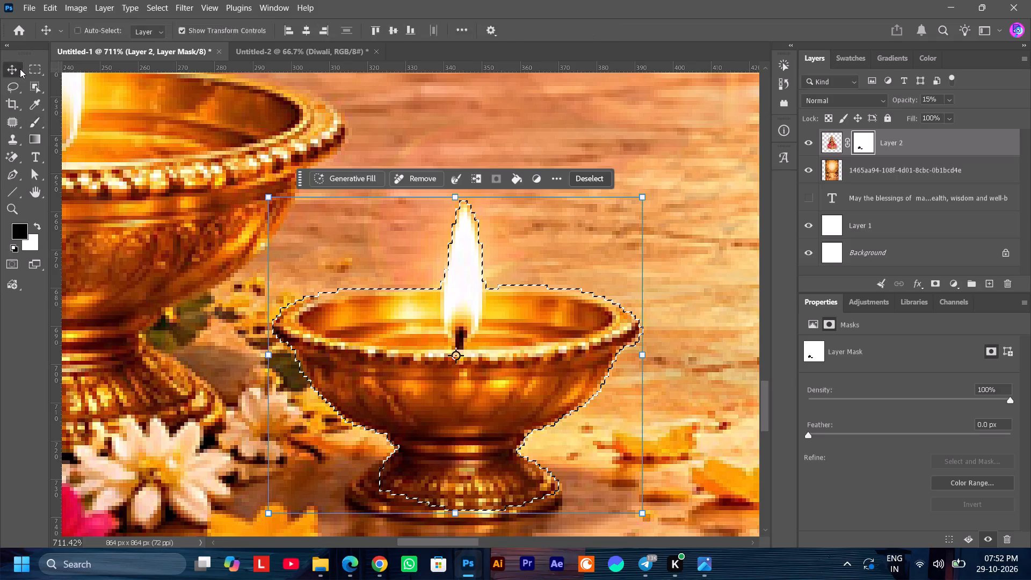
{"action": "left_click", "coordinate": [598, 182]}
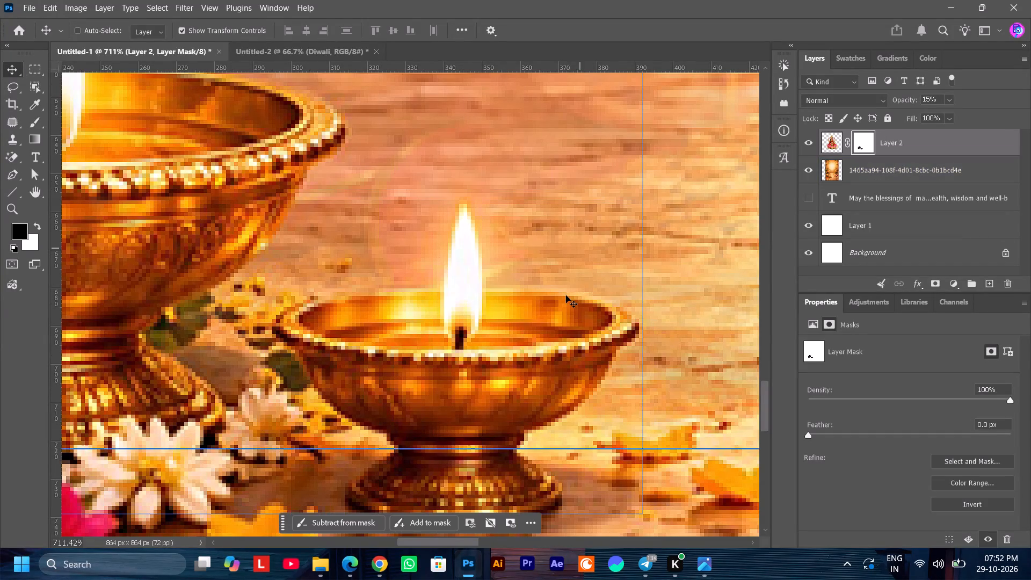
Raise the goddess layer's (Layer 2) opacity to 100%.
{"action": "scroll", "coordinate": [561, 331], "scroll_direction": "down", "scroll_amount": 12, "text": "alt"}
{"action": "scroll", "coordinate": [560, 325], "scroll_direction": "down", "scroll_amount": 6, "text": "ctrl"}
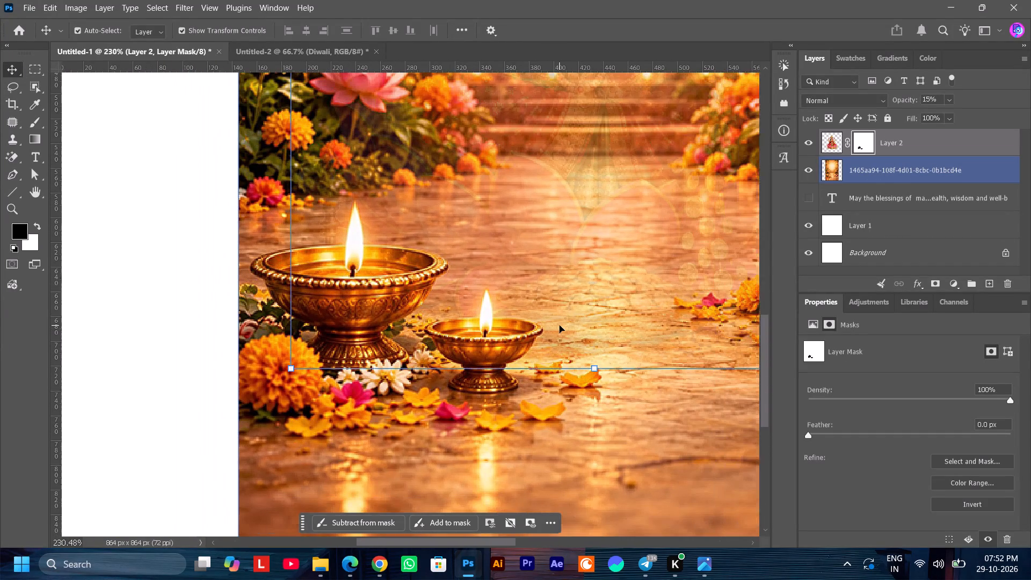
{"action": "scroll", "coordinate": [560, 325], "scroll_direction": "down", "scroll_amount": 20, "text": "ctrl"}
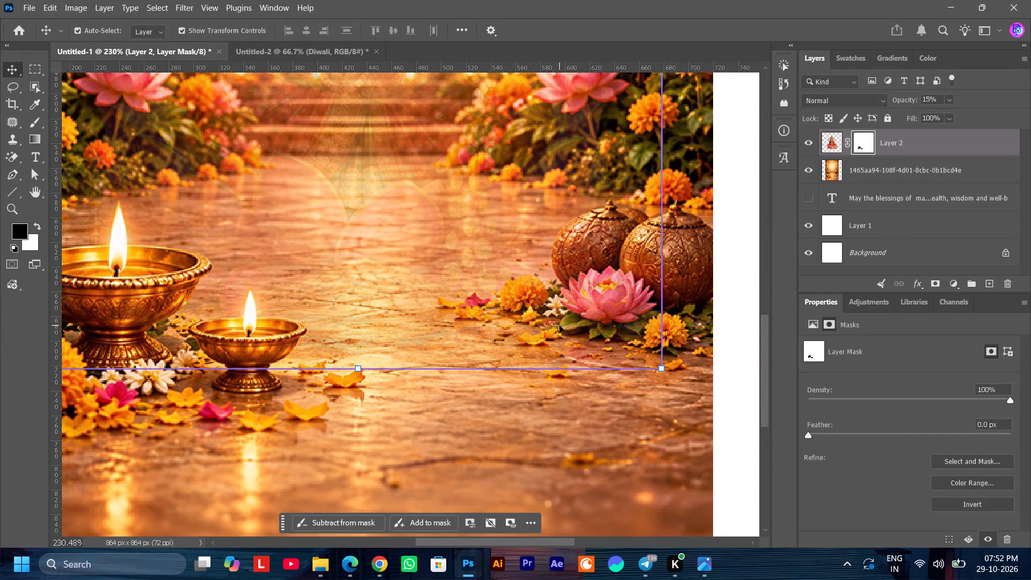
{"action": "scroll", "coordinate": [560, 325], "scroll_direction": "down", "scroll_amount": 1, "text": "ctrl"}
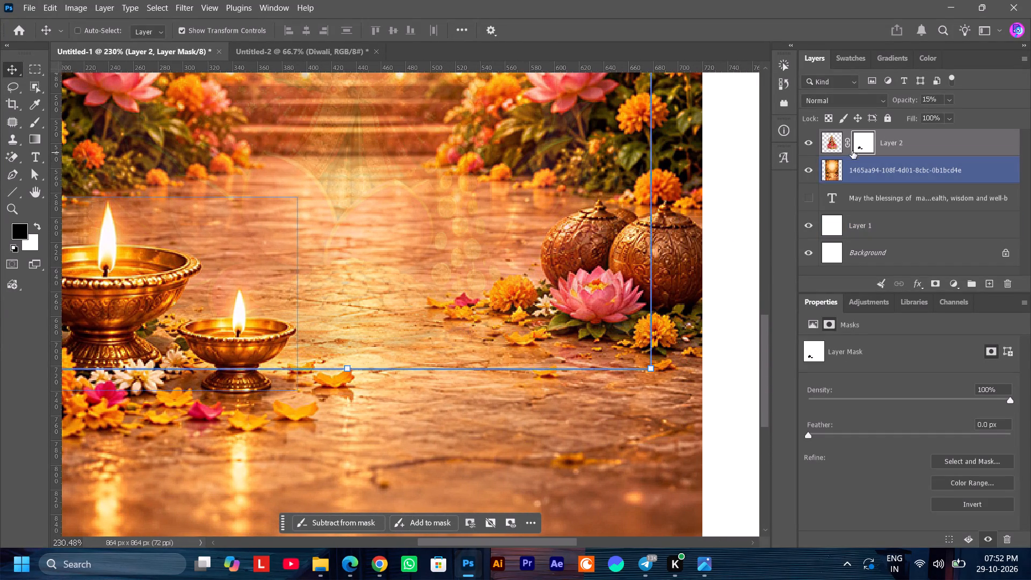
{"action": "left_click_drag", "start_coordinate": [903, 99], "coordinate": [923, 102]}
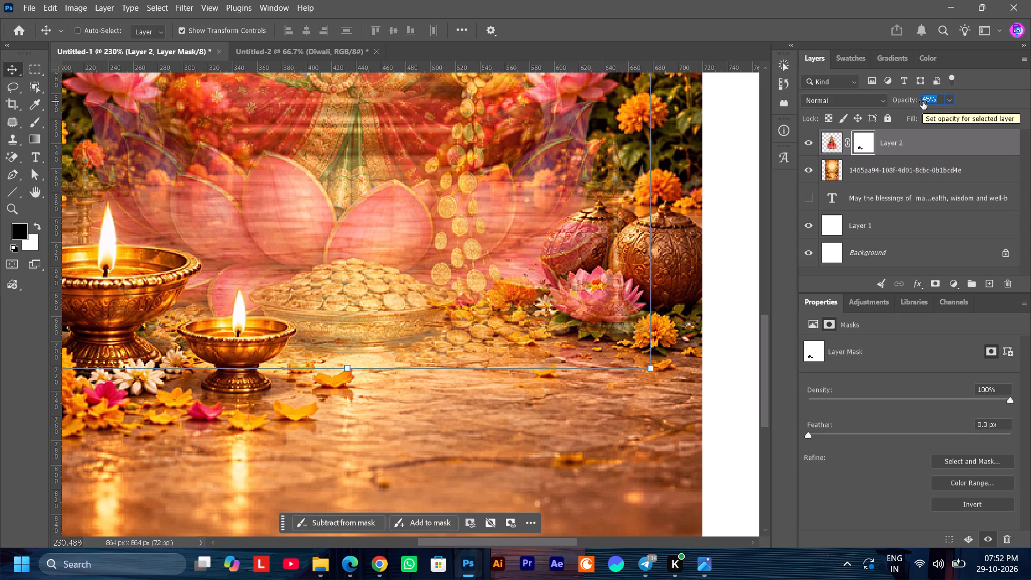
{"action": "left_click_drag", "start_coordinate": [923, 102], "coordinate": [895, 115]}
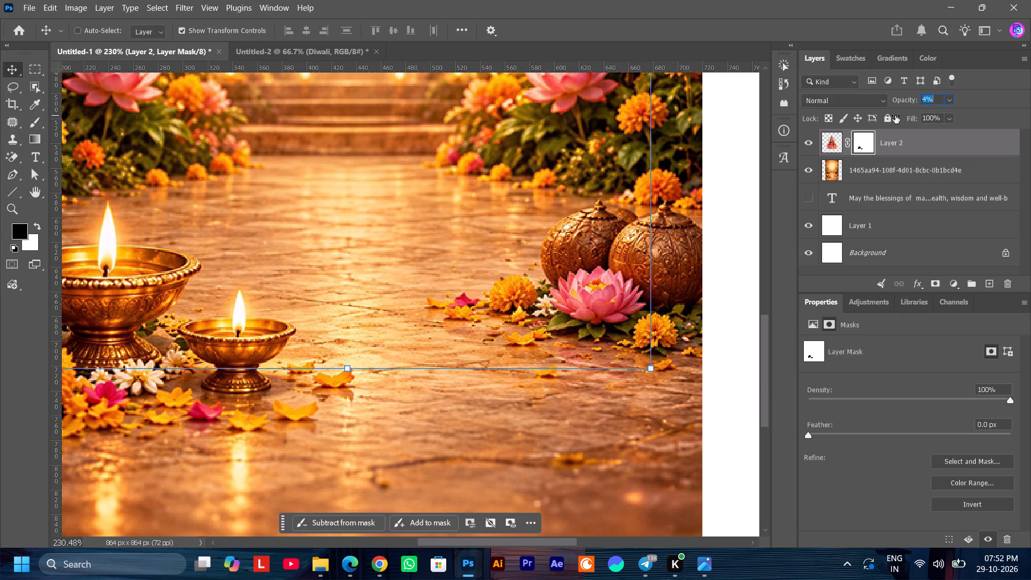
{"action": "left_click_drag", "start_coordinate": [895, 115], "coordinate": [919, 114]}
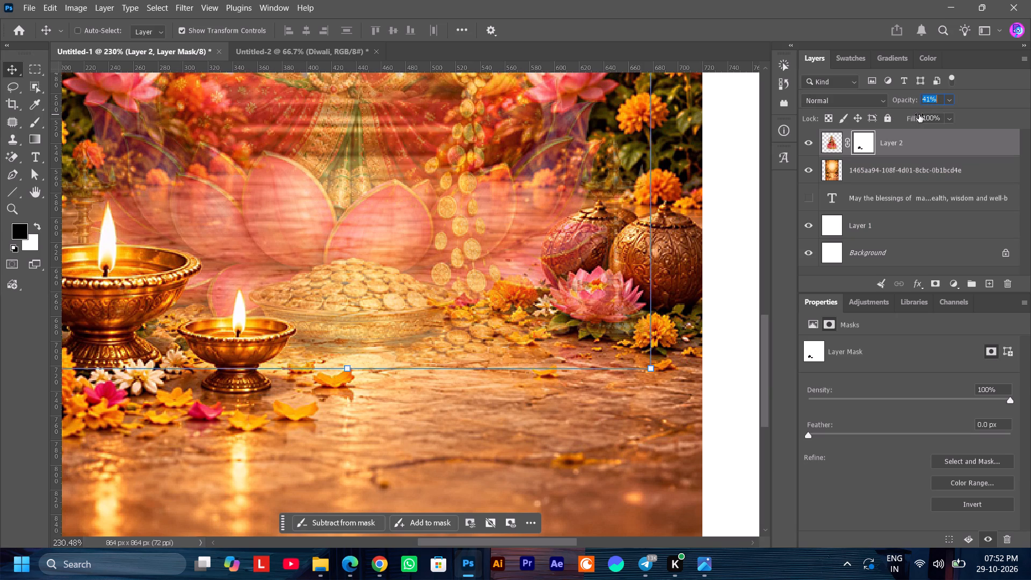
{"action": "left_click_drag", "start_coordinate": [919, 114], "coordinate": [916, 115]}
{"action": "left_click_drag", "start_coordinate": [916, 115], "coordinate": [915, 115]}
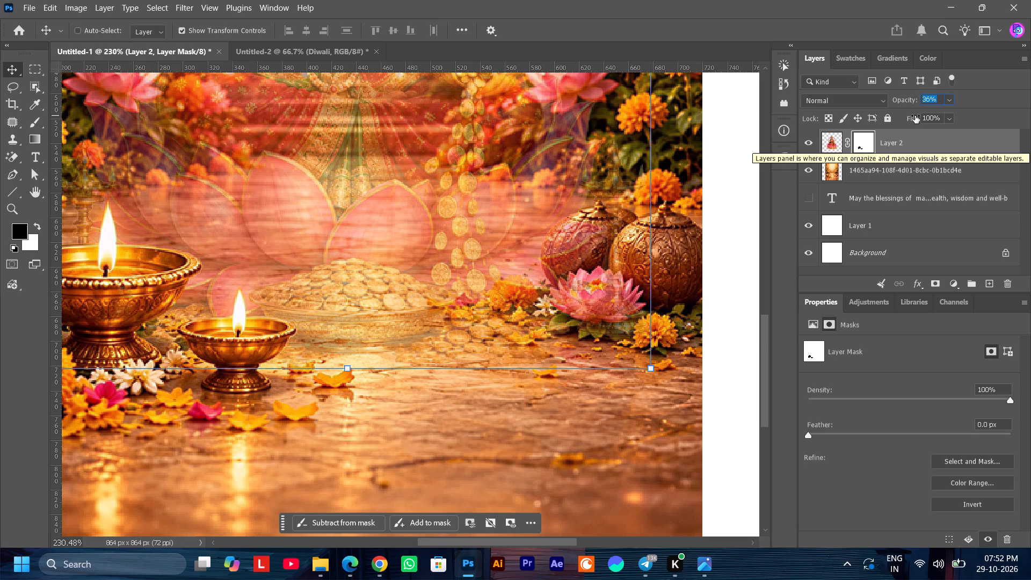
{"action": "left_click_drag", "start_coordinate": [915, 115], "coordinate": [943, 108]}
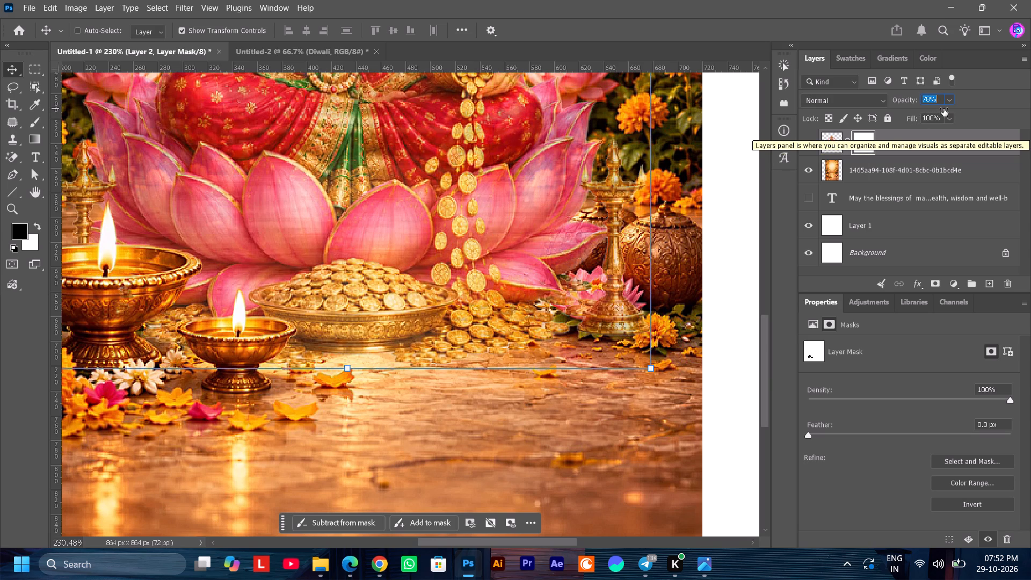
{"action": "left_click_drag", "start_coordinate": [943, 108], "coordinate": [937, 117]}
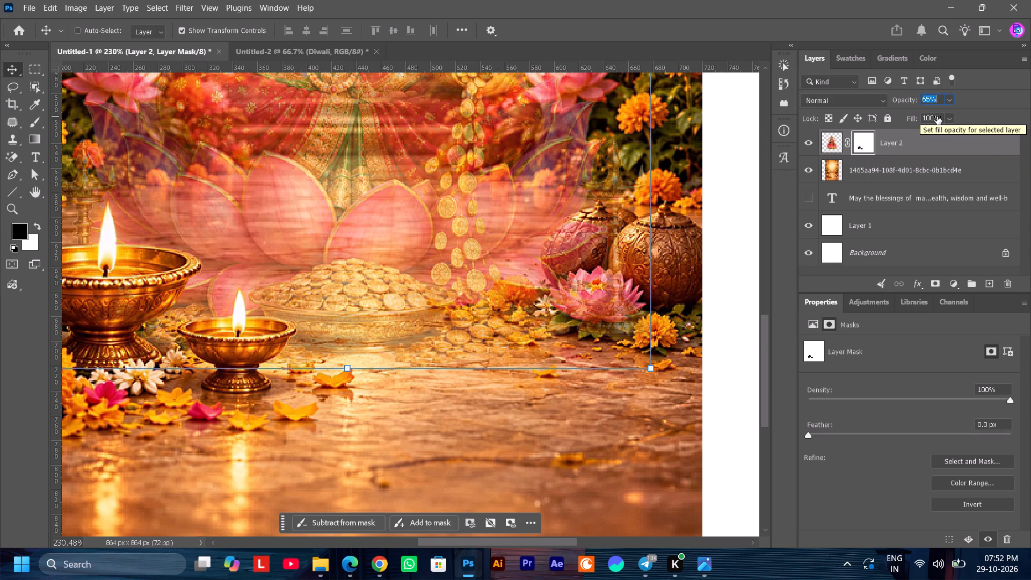
{"action": "left_click_drag", "start_coordinate": [937, 117], "coordinate": [978, 113]}
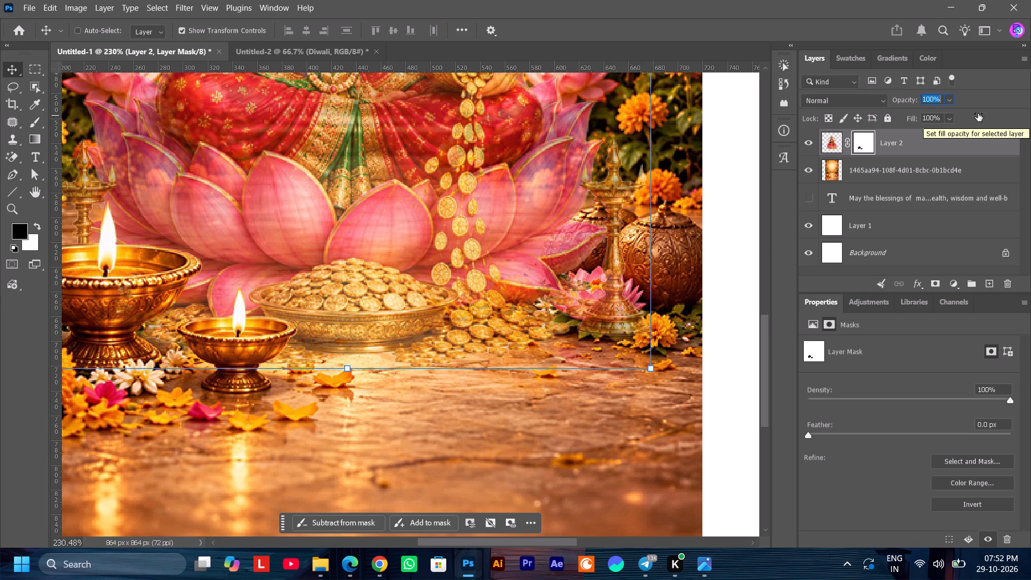
{"action": "left_click_drag", "start_coordinate": [978, 113], "coordinate": [988, 111]}
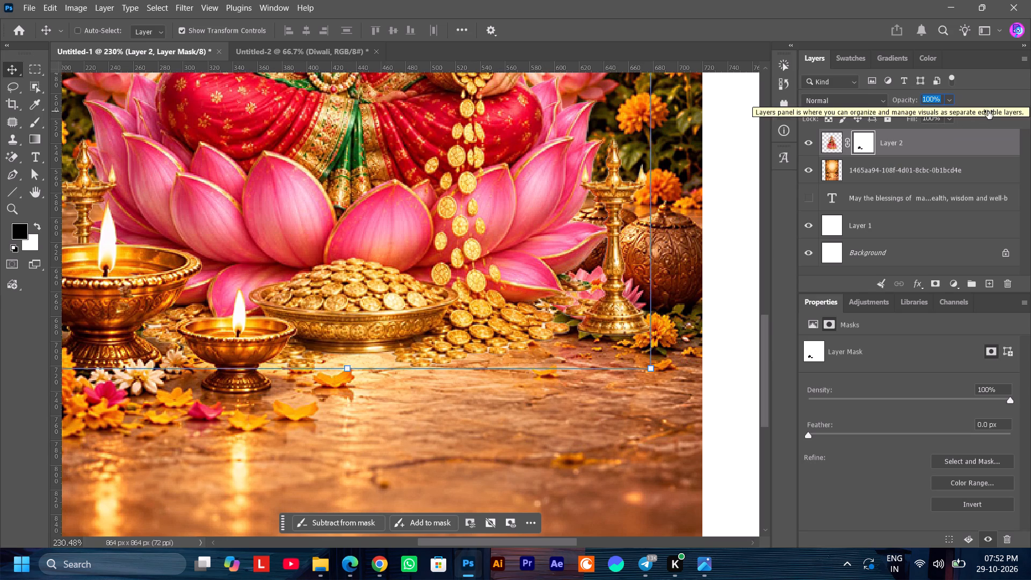
{"action": "left_click_drag", "start_coordinate": [988, 111], "coordinate": [988, 112]}
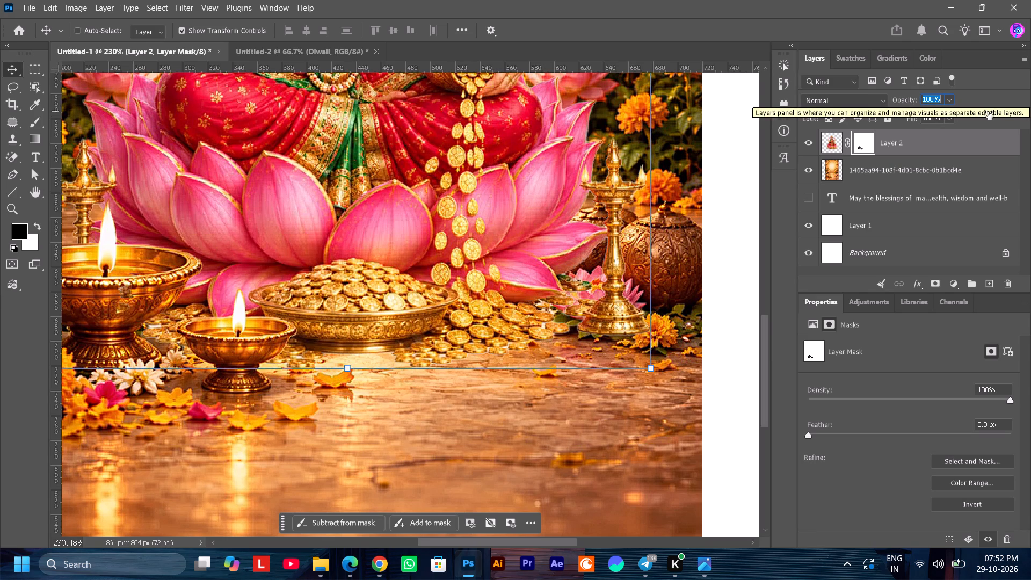
{"action": "left_click_drag", "start_coordinate": [988, 112], "coordinate": [1003, 115]}
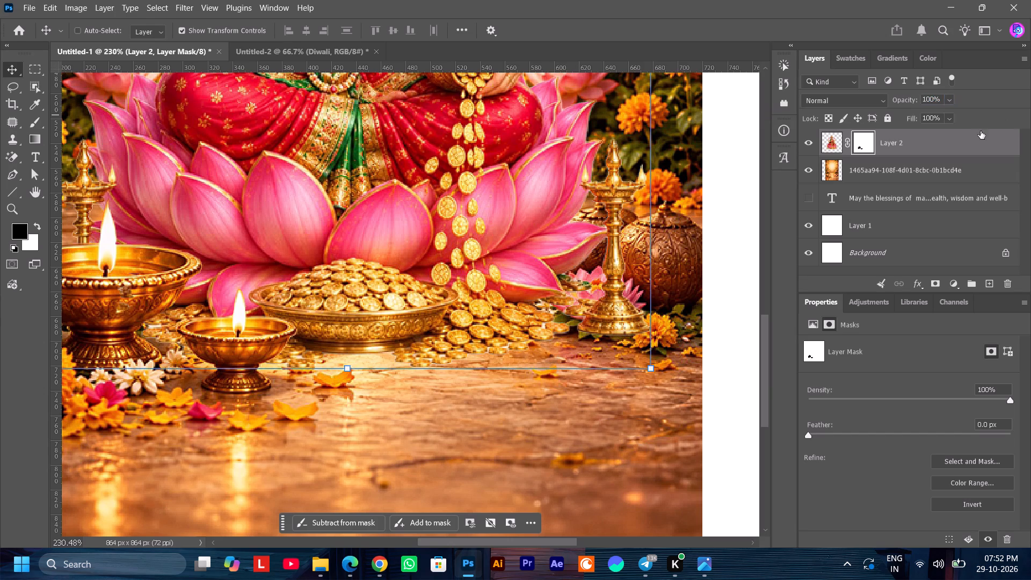
Examine the masked diyas and the area where the goddess's right-hand lamp overlaps the background's pots and pink lotus.
{"action": "scroll", "coordinate": [527, 198], "scroll_direction": "down", "scroll_amount": 10, "text": "alt"}
{"action": "scroll", "coordinate": [525, 204], "scroll_direction": "up", "scroll_amount": 6}
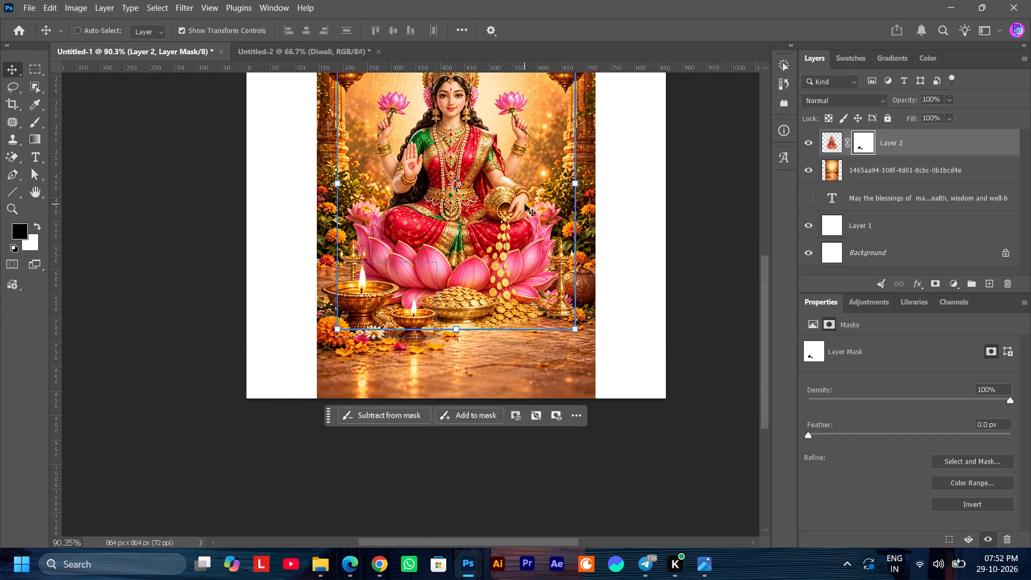
{"action": "scroll", "coordinate": [525, 201], "scroll_direction": "up", "scroll_amount": 4}
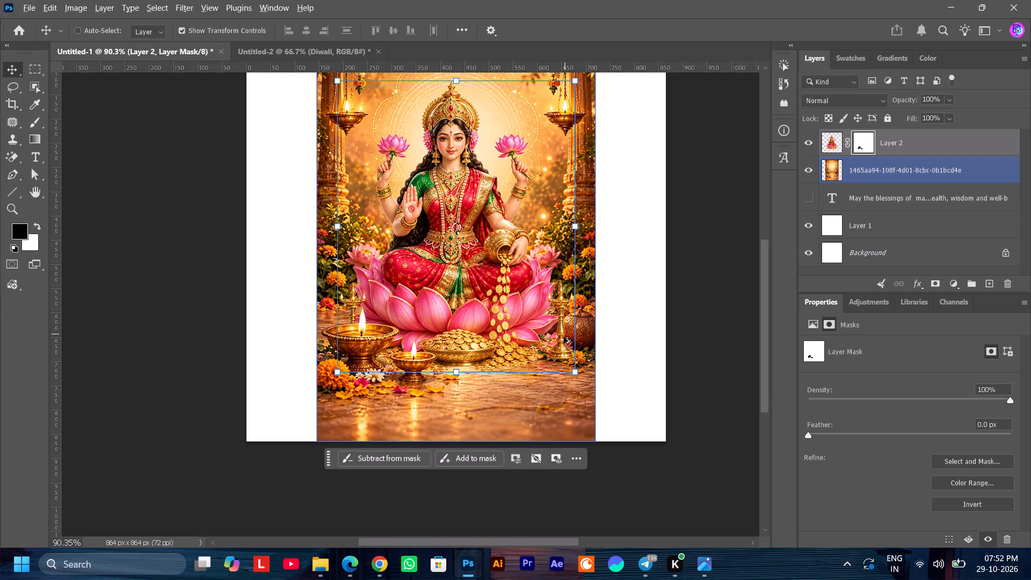
{"action": "scroll", "coordinate": [563, 337], "scroll_direction": "up", "scroll_amount": 1, "text": "alt"}
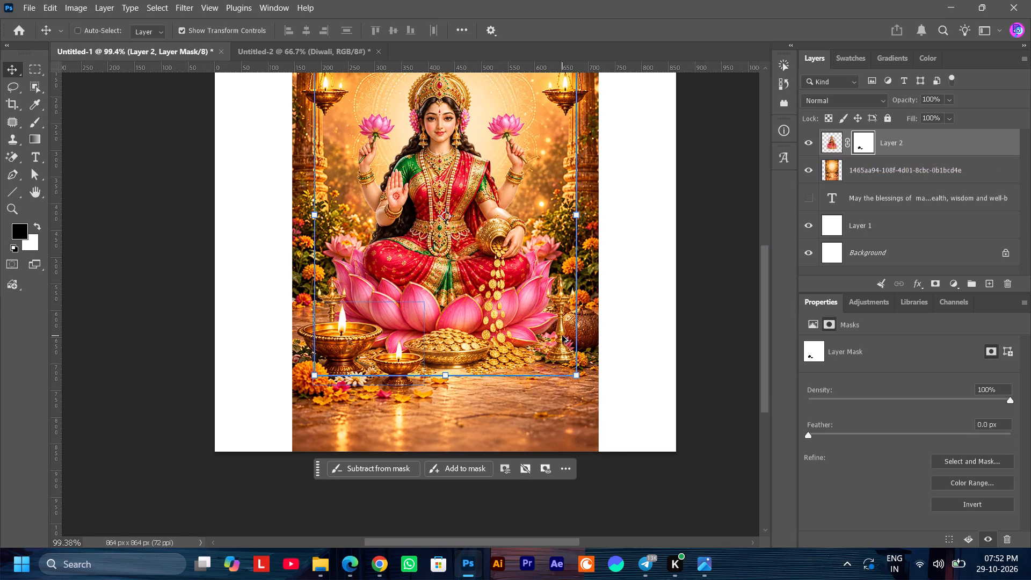
{"action": "scroll", "coordinate": [562, 335], "scroll_direction": "up", "scroll_amount": 8, "text": "alt"}
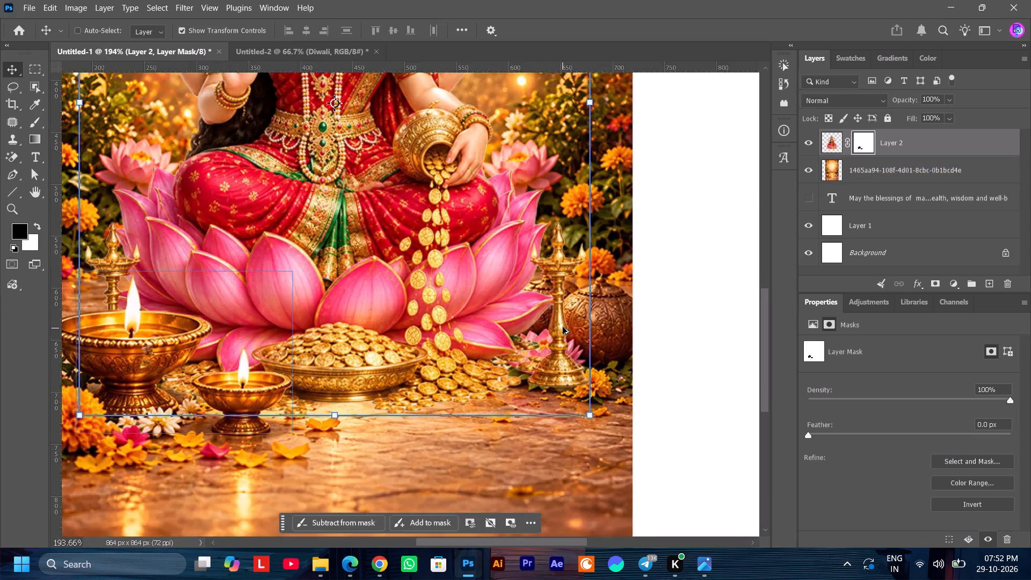
{"action": "scroll", "coordinate": [563, 327], "scroll_direction": "up", "scroll_amount": 6, "text": "alt"}
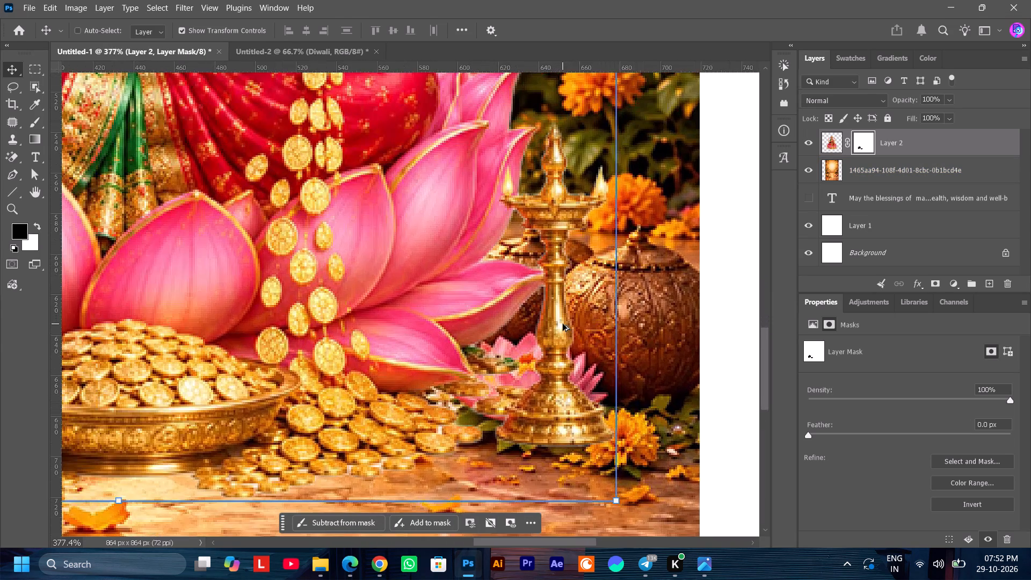
{"action": "scroll", "coordinate": [563, 324], "scroll_direction": "down", "scroll_amount": 1, "text": "alt"}
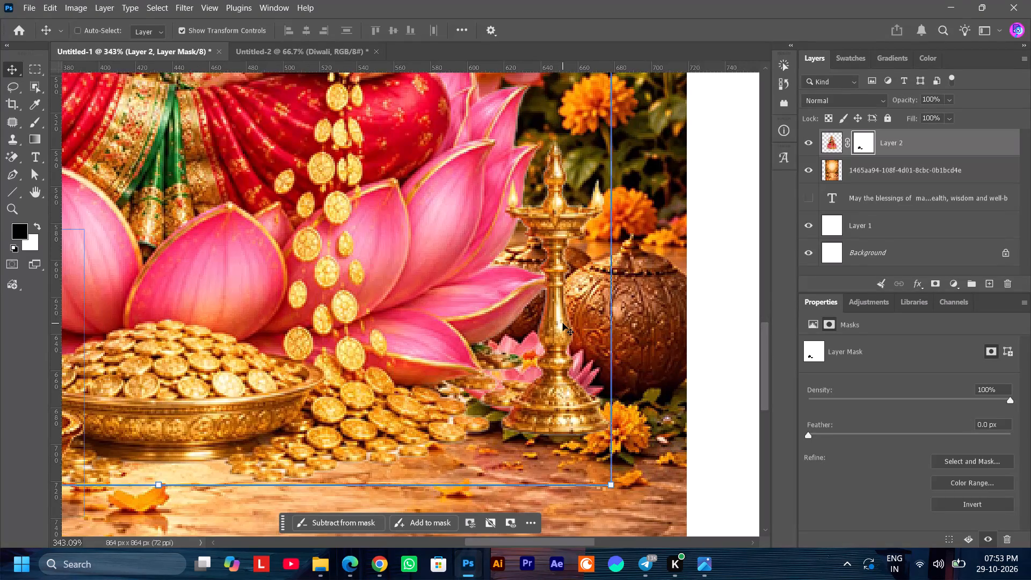
{"action": "scroll", "coordinate": [573, 327], "scroll_direction": "down", "scroll_amount": 3}
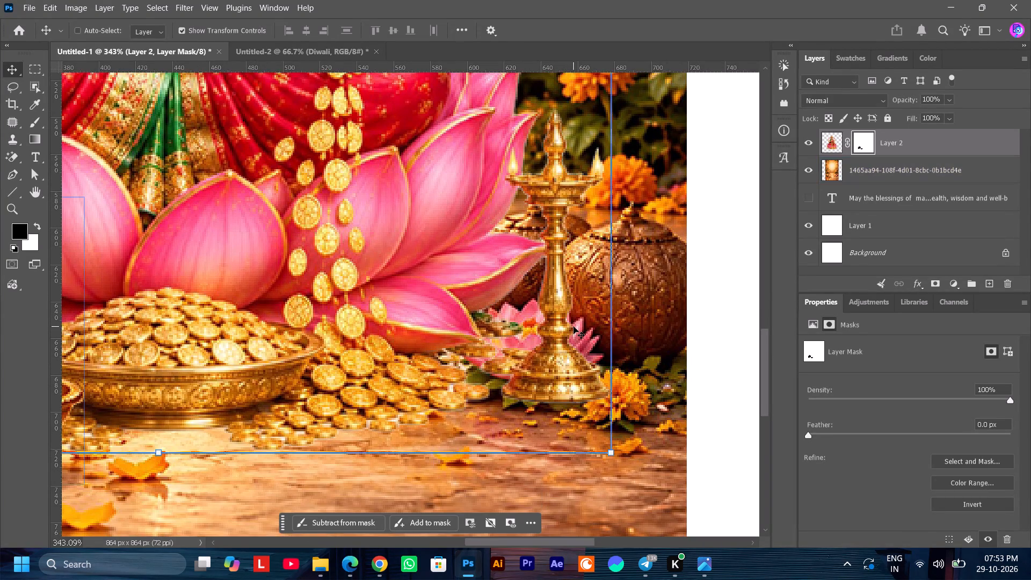
{"action": "scroll", "coordinate": [573, 327], "scroll_direction": "down", "scroll_amount": 1}
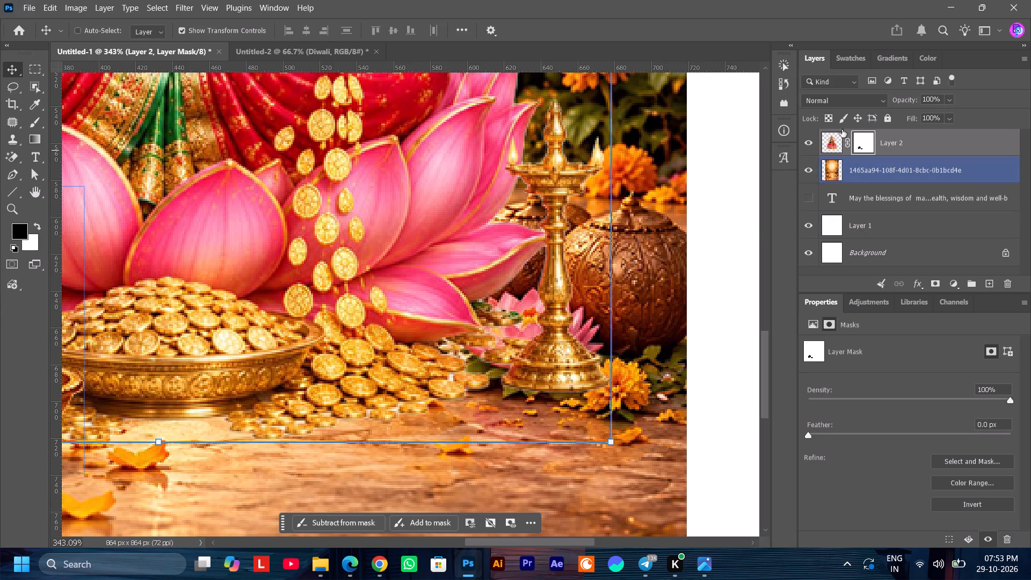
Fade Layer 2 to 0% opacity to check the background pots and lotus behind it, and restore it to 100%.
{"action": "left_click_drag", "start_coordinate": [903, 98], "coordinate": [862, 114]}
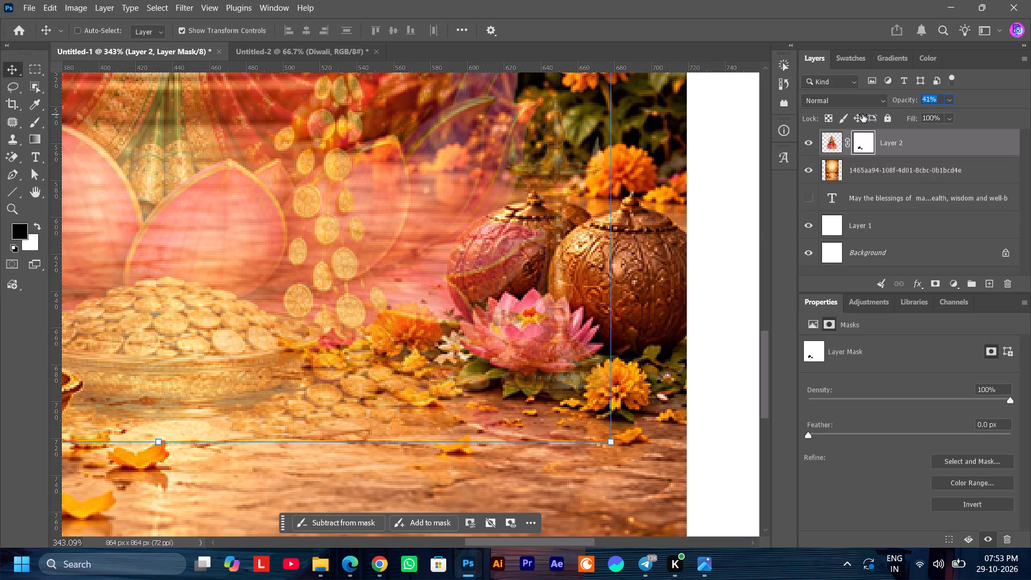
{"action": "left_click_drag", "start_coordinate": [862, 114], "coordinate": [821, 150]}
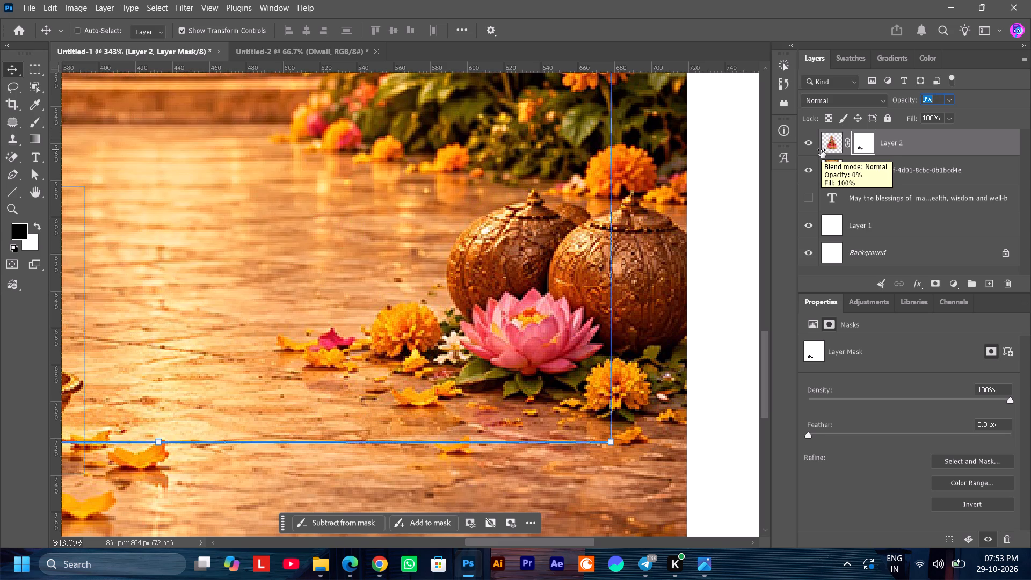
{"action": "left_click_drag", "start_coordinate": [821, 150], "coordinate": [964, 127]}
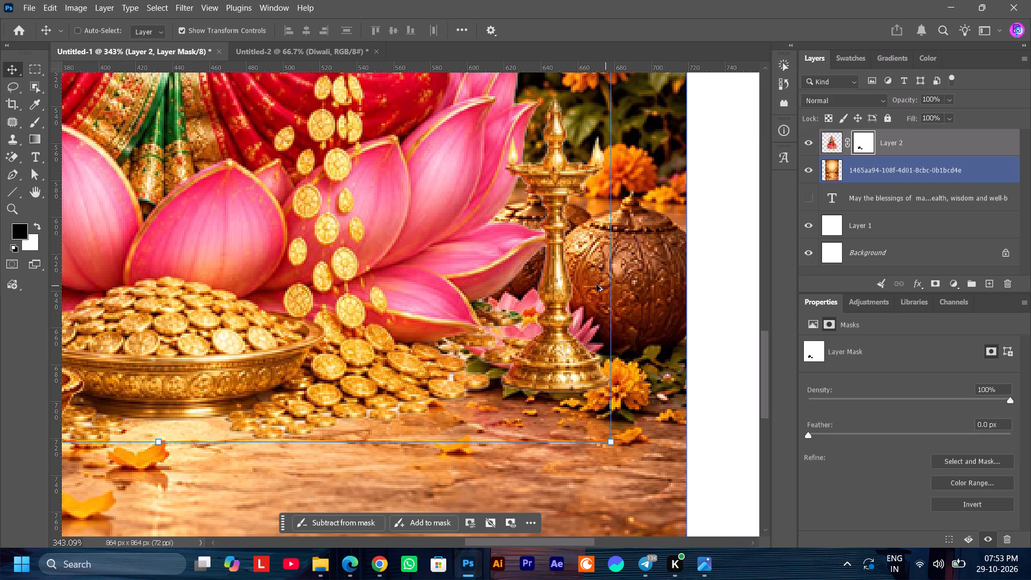
Scale the goddess layer (Layer 2) down proportionally to 79.63% so she sits behind the foreground diyas.
{"action": "scroll", "coordinate": [586, 279], "scroll_direction": "down", "scroll_amount": 18, "text": "alt"}
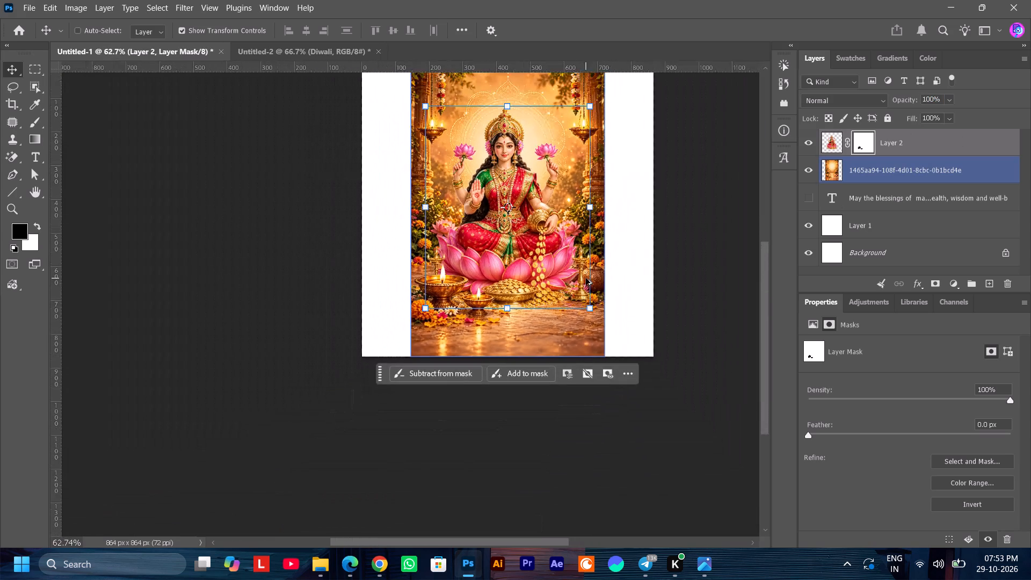
{"action": "scroll", "coordinate": [586, 278], "scroll_direction": "down", "scroll_amount": 2, "text": "alt"}
{"action": "scroll", "coordinate": [532, 256], "scroll_direction": "up", "scroll_amount": 3, "text": "alt"}
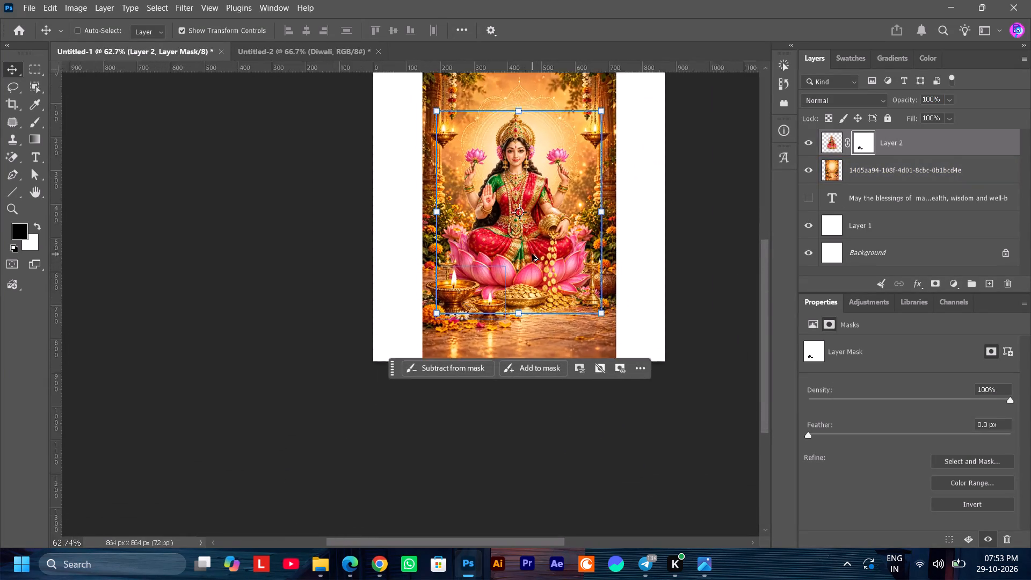
{"action": "scroll", "coordinate": [532, 254], "scroll_direction": "up", "scroll_amount": 3, "text": "alt"}
{"action": "scroll", "coordinate": [532, 254], "scroll_direction": "up", "scroll_amount": 9}
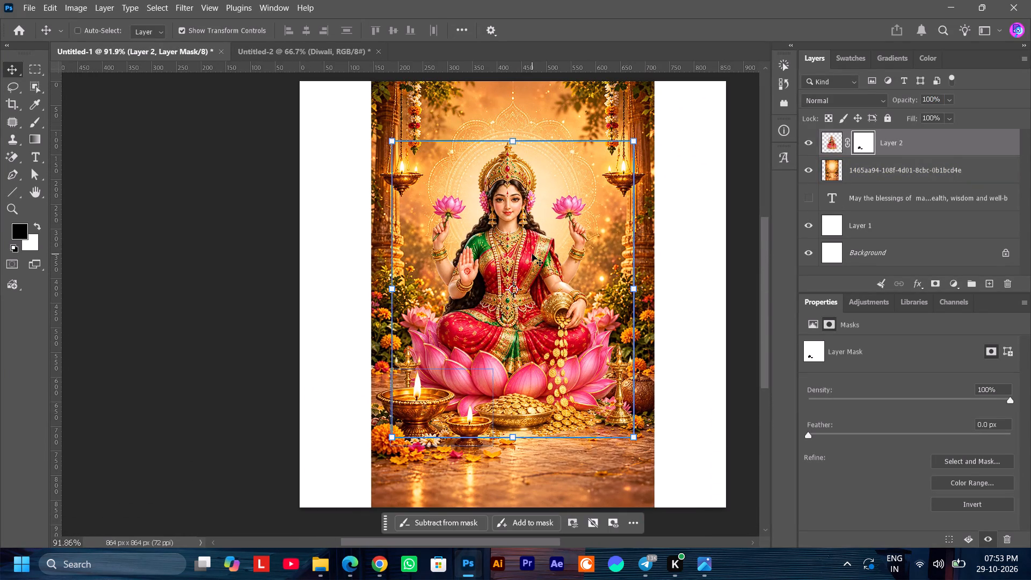
{"action": "left_click_drag", "start_coordinate": [637, 442], "coordinate": [635, 440], "text": "alt+shift"}
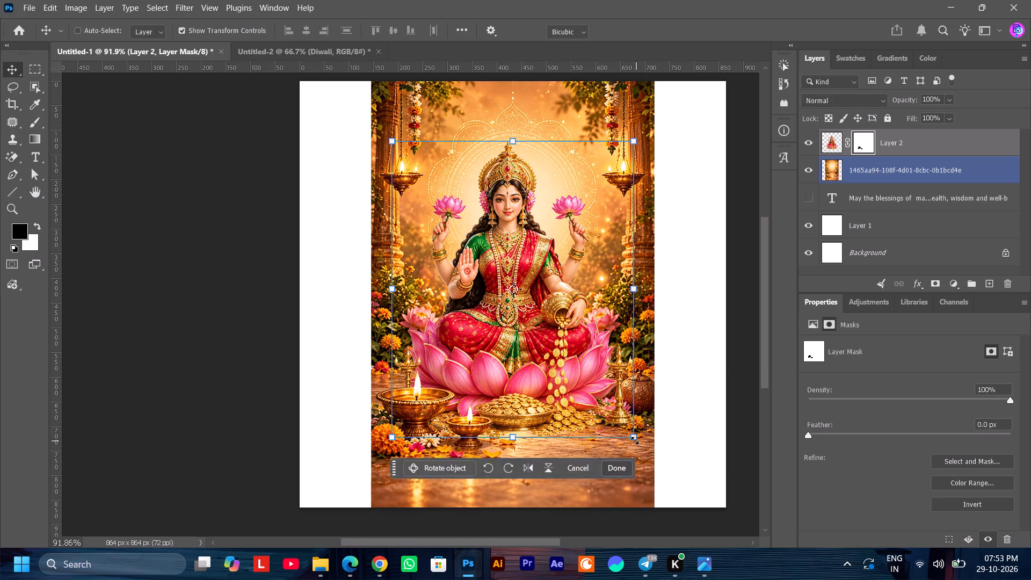
{"action": "left_click_drag", "start_coordinate": [635, 440], "coordinate": [618, 408], "text": "alt+shift"}
{"action": "left_click", "coordinate": [556, 326]}
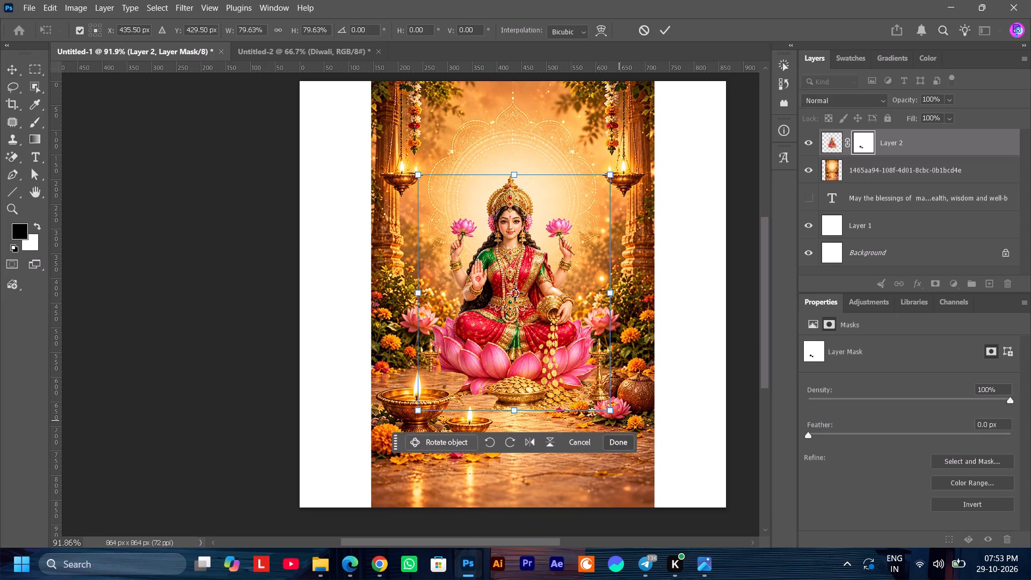
Paint white with a 60 px brush over the old diya-shaped hidden areas on Layer 2's mask, restoring the lamp, lotus petals and coins.
{"action": "scroll", "coordinate": [545, 403], "scroll_direction": "up", "scroll_amount": 7, "text": "alt"}
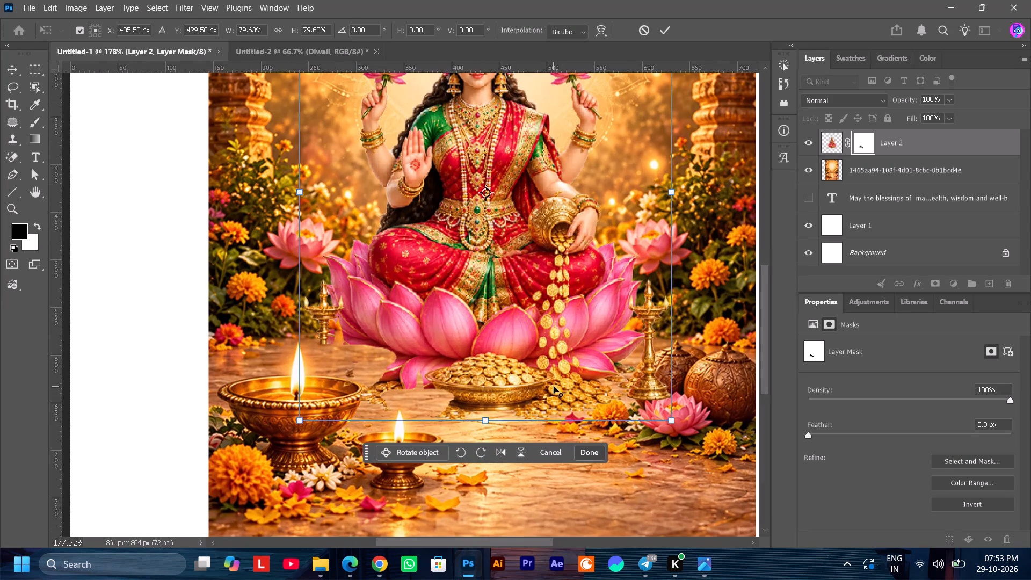
{"action": "scroll", "coordinate": [554, 386], "scroll_direction": "up", "scroll_amount": 1, "text": "alt"}
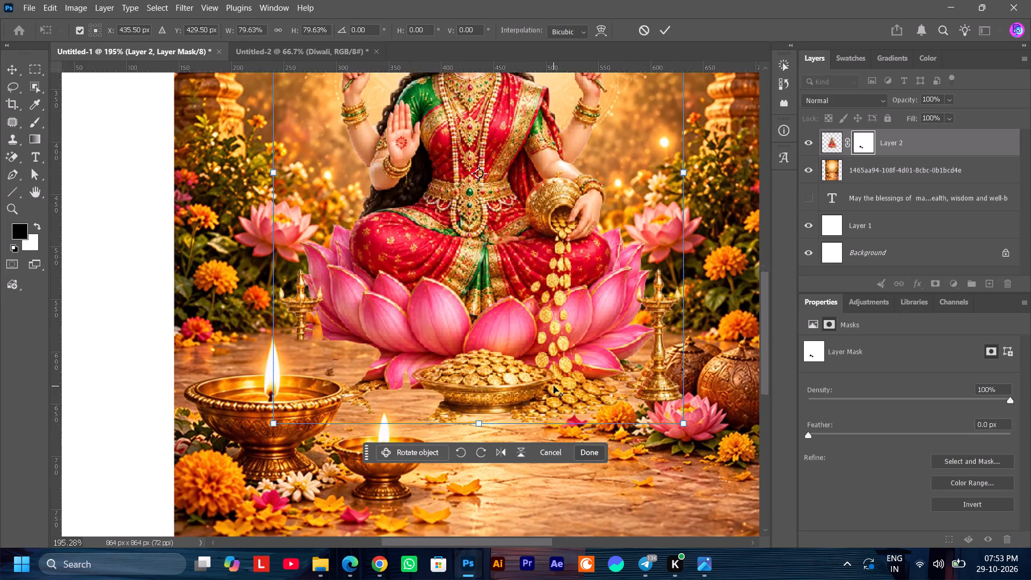
{"action": "scroll", "coordinate": [554, 386], "scroll_direction": "up", "scroll_amount": 1, "text": "alt"}
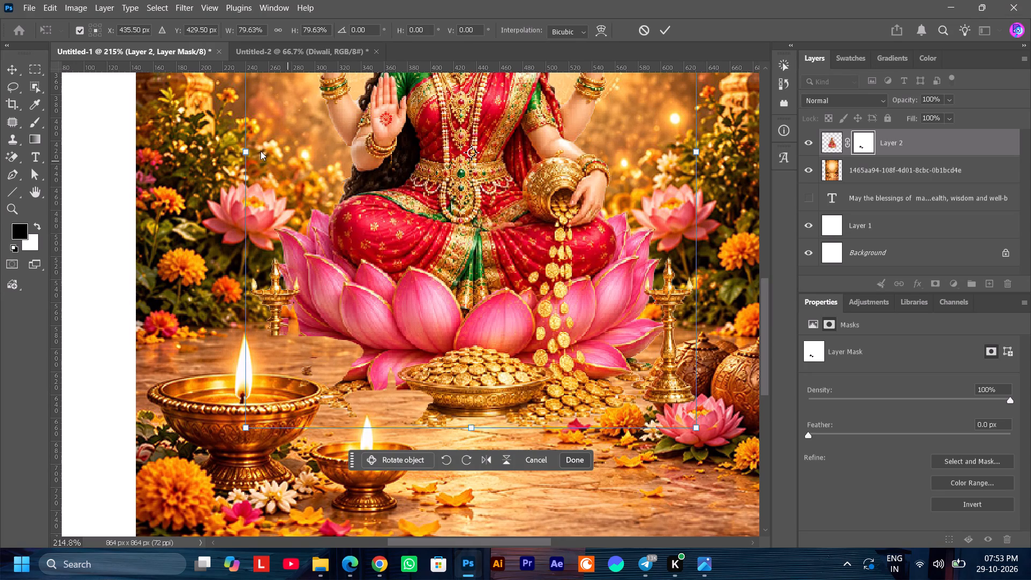
{"action": "left_click", "coordinate": [33, 125]}
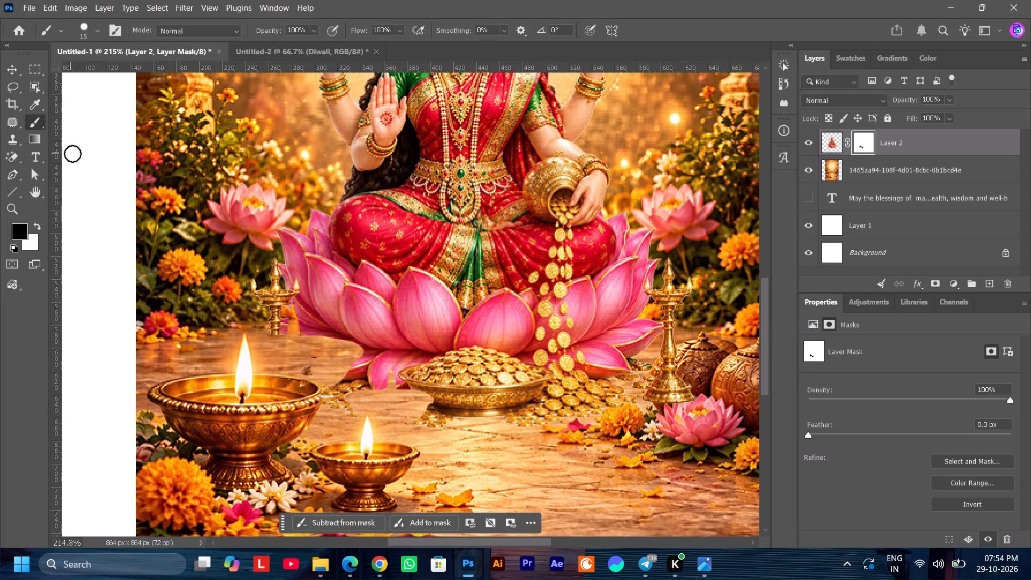
{"action": "key", "text": "x"}
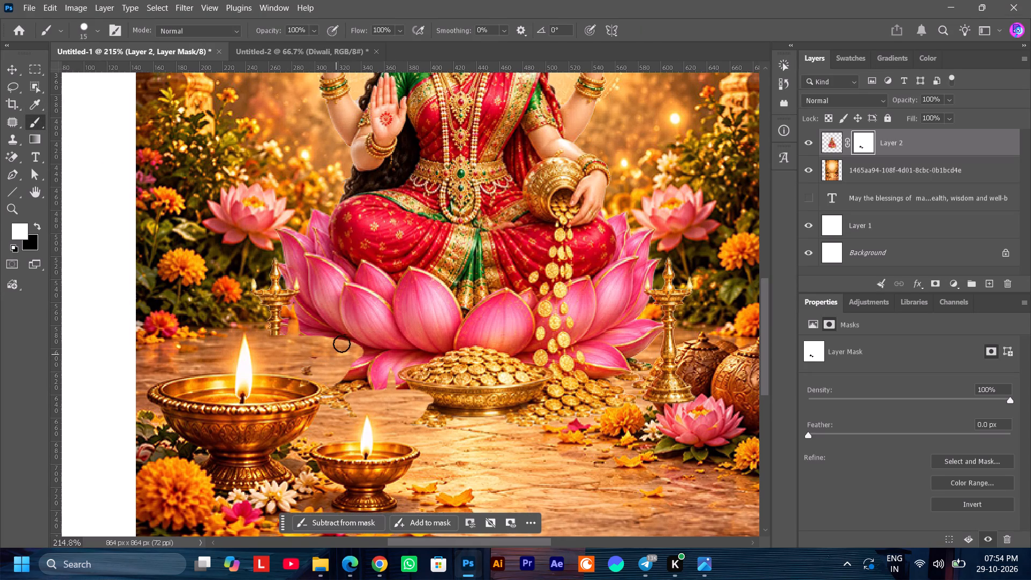
{"action": "key", "text": "bracketright"}
{"action": "key", "text": "bracketright"}
{"action": "key", "text": "bracketright"}
{"action": "key", "text": "bracketright"}
{"action": "key", "text": "bracketright"}
{"action": "key", "text": "bracketright"}
{"action": "key", "text": "bracketright"}
{"action": "key", "text": "bracketright"}
{"action": "key", "text": "bracketright"}
{"action": "key", "text": "bracketright"}
{"action": "left_click_drag", "start_coordinate": [387, 336], "coordinate": [311, 305]}
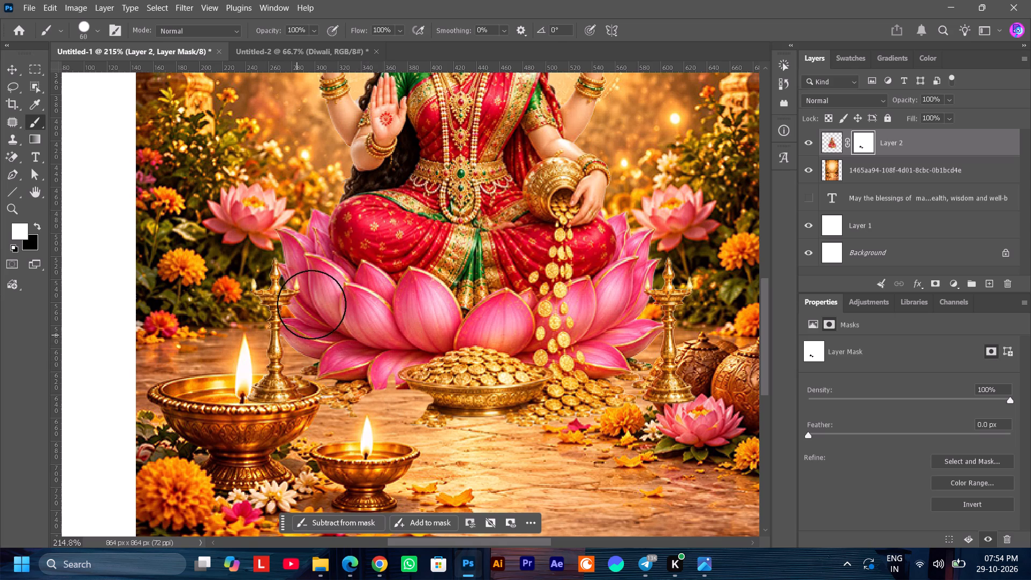
{"action": "left_click_drag", "start_coordinate": [311, 305], "coordinate": [372, 425]}
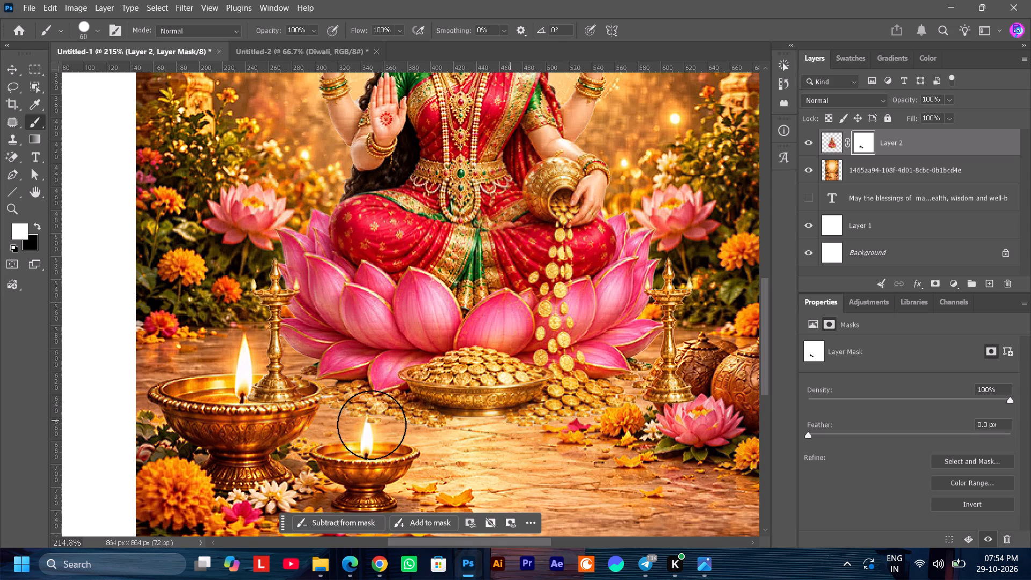
{"action": "left_click_drag", "start_coordinate": [372, 425], "coordinate": [297, 402]}
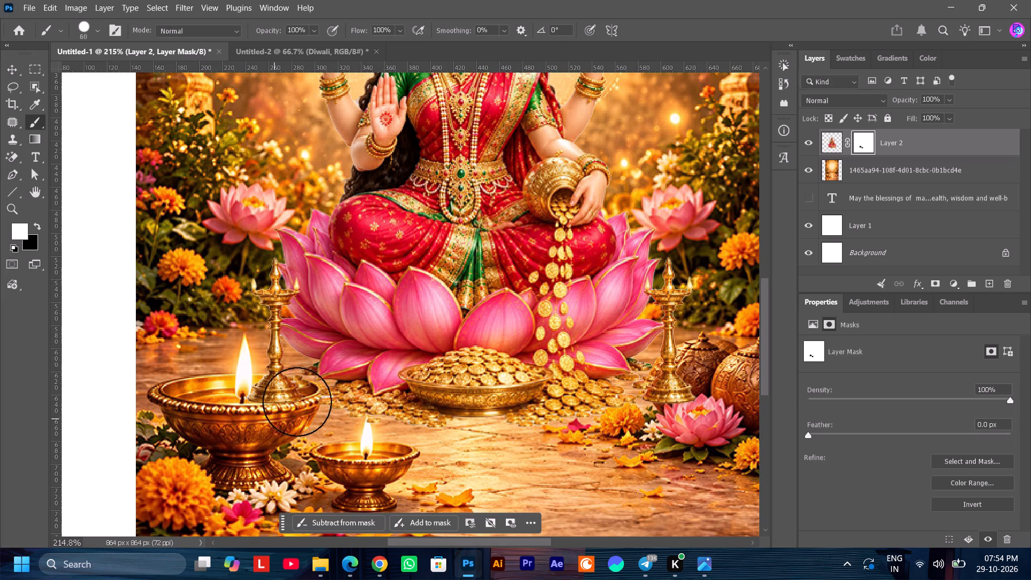
{"action": "left_click_drag", "start_coordinate": [297, 402], "coordinate": [303, 392]}
{"action": "left_click", "coordinate": [865, 144]}
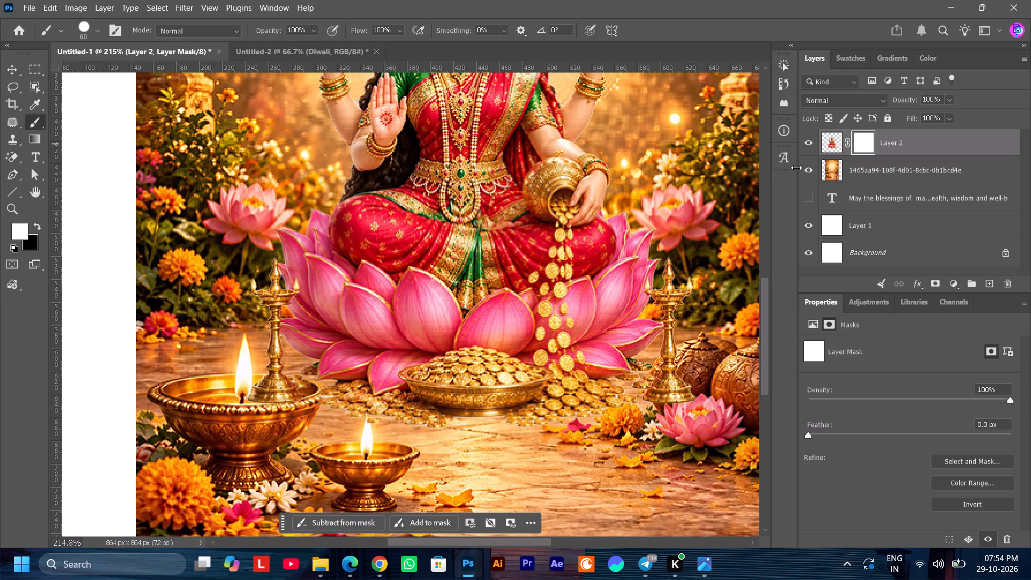
Lasso the lamp base overlapping the large diya, paint it black on Layer 2's mask with the 60 px brush, and deselect.
{"action": "left_click", "coordinate": [6, 84]}
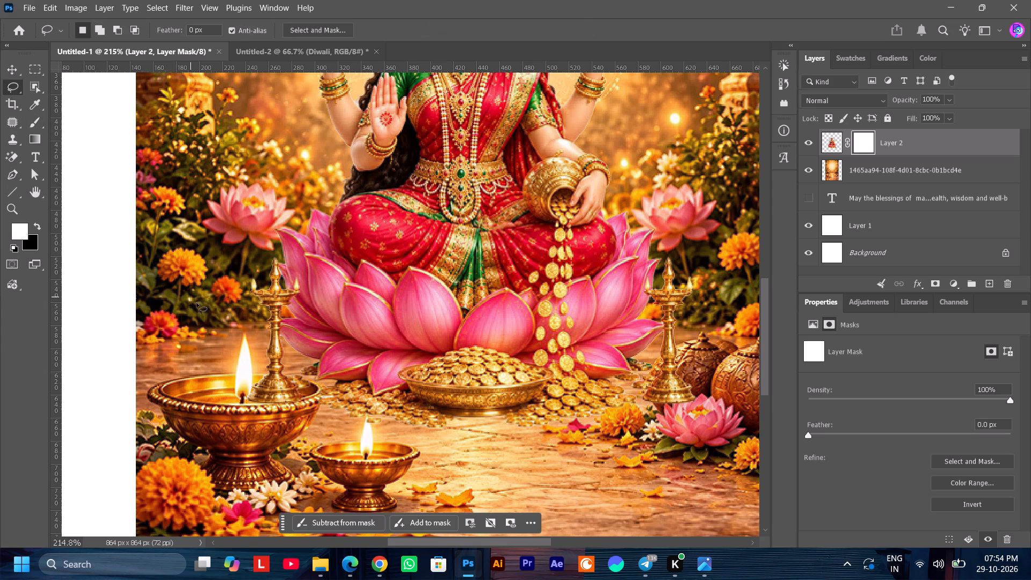
{"action": "scroll", "coordinate": [266, 366], "scroll_direction": "up", "scroll_amount": 12, "text": "alt"}
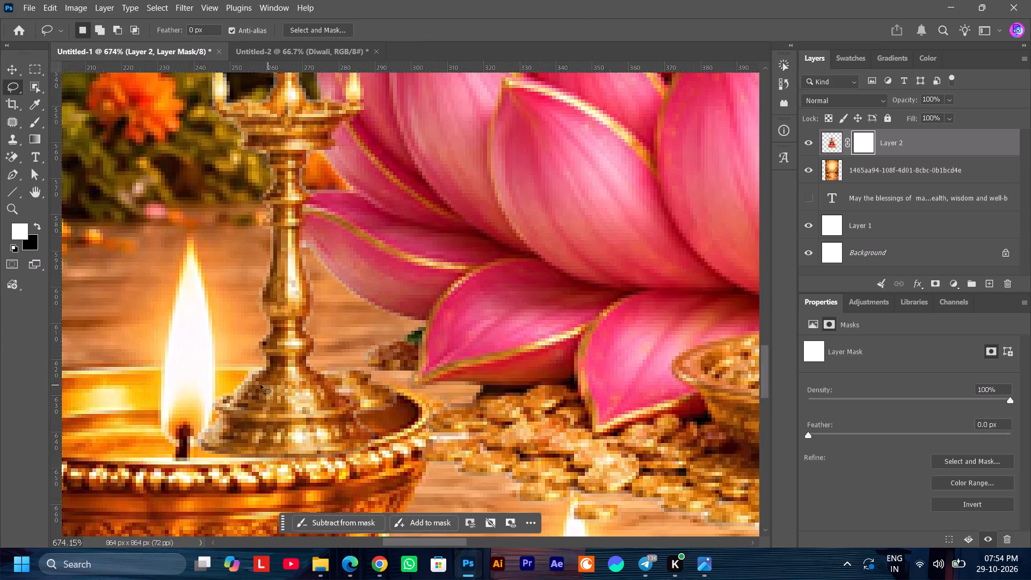
{"action": "left_click_drag", "start_coordinate": [238, 364], "coordinate": [262, 366]}
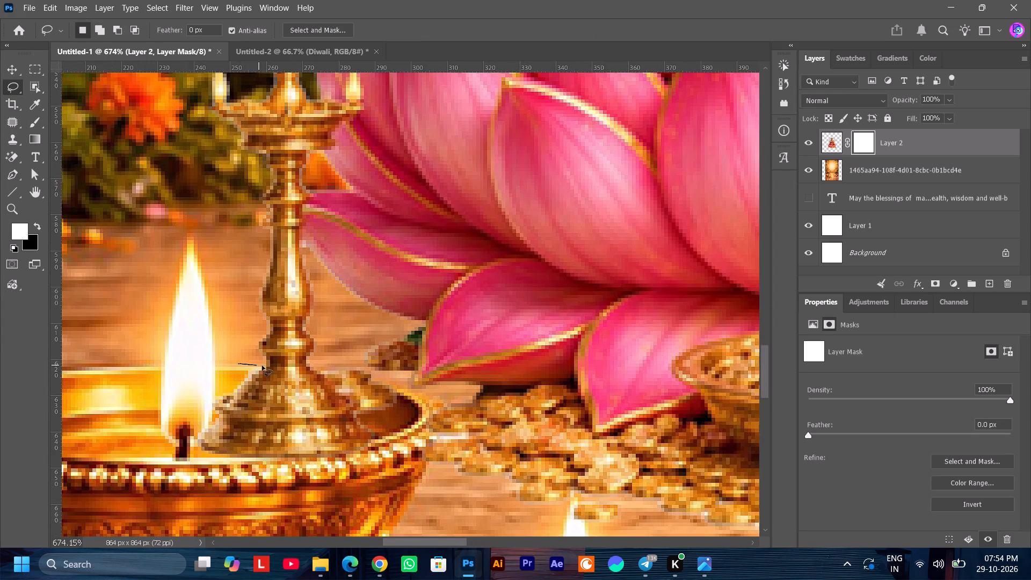
{"action": "left_click_drag", "start_coordinate": [262, 366], "coordinate": [370, 376]}
{"action": "left_click_drag", "start_coordinate": [370, 376], "coordinate": [191, 490]}
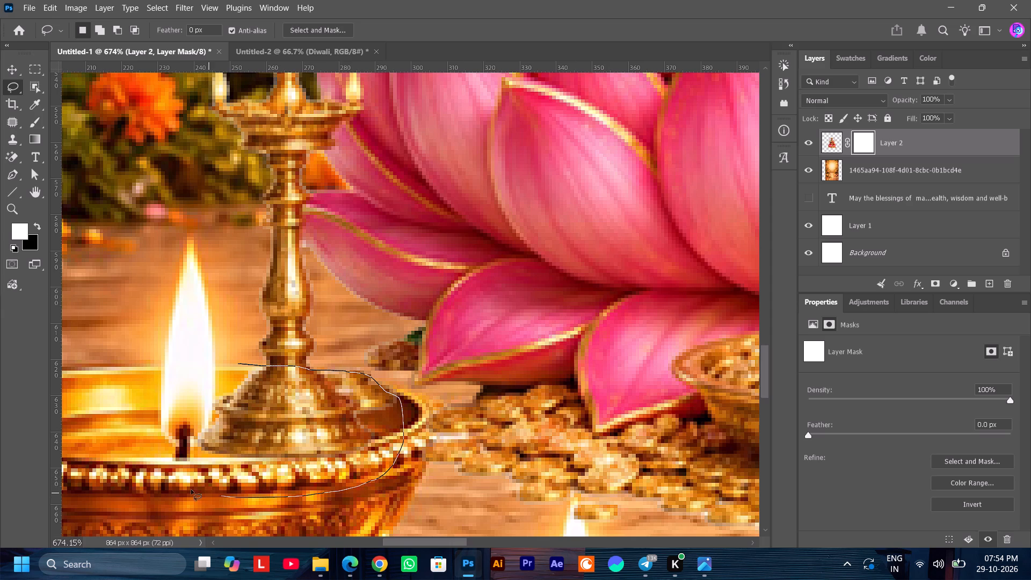
{"action": "left_click_drag", "start_coordinate": [191, 490], "coordinate": [255, 364]}
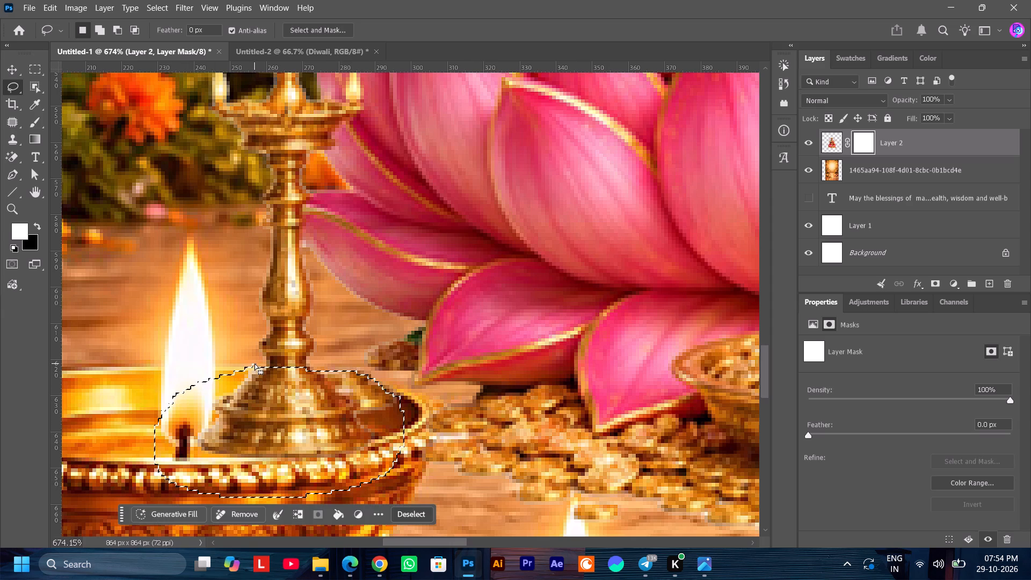
{"action": "left_click", "coordinate": [37, 120]}
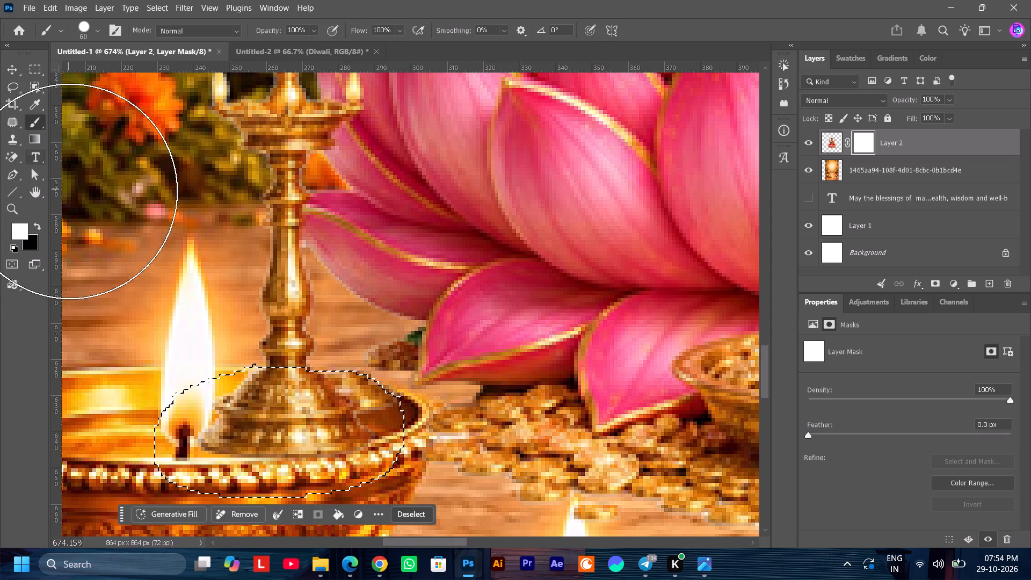
{"action": "key", "text": "x"}
{"action": "left_click_drag", "start_coordinate": [296, 417], "coordinate": [239, 432]}
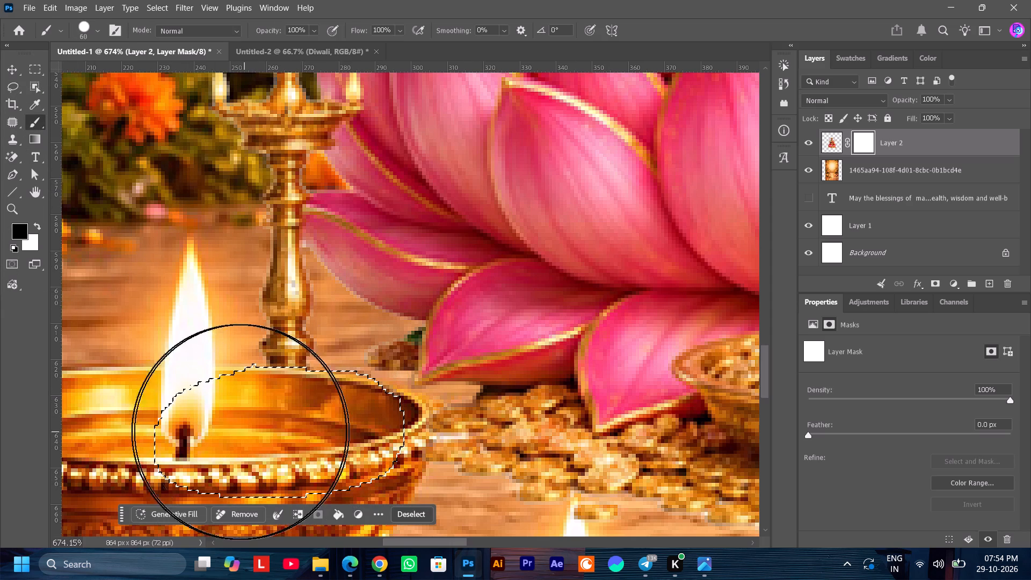
{"action": "left_click_drag", "start_coordinate": [239, 432], "coordinate": [232, 428]}
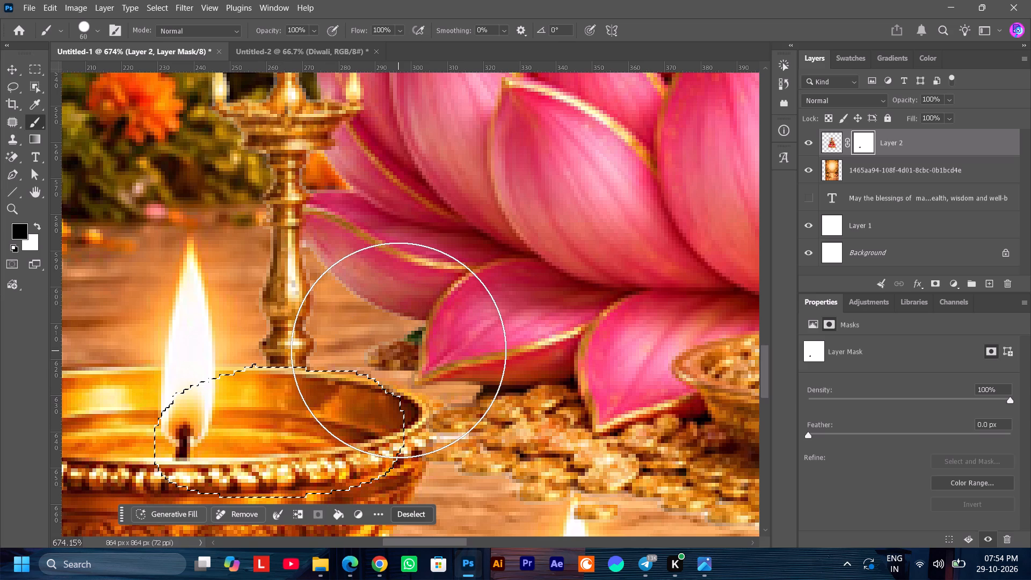
{"action": "scroll", "coordinate": [397, 346], "scroll_direction": "down", "scroll_amount": 7, "text": "alt"}
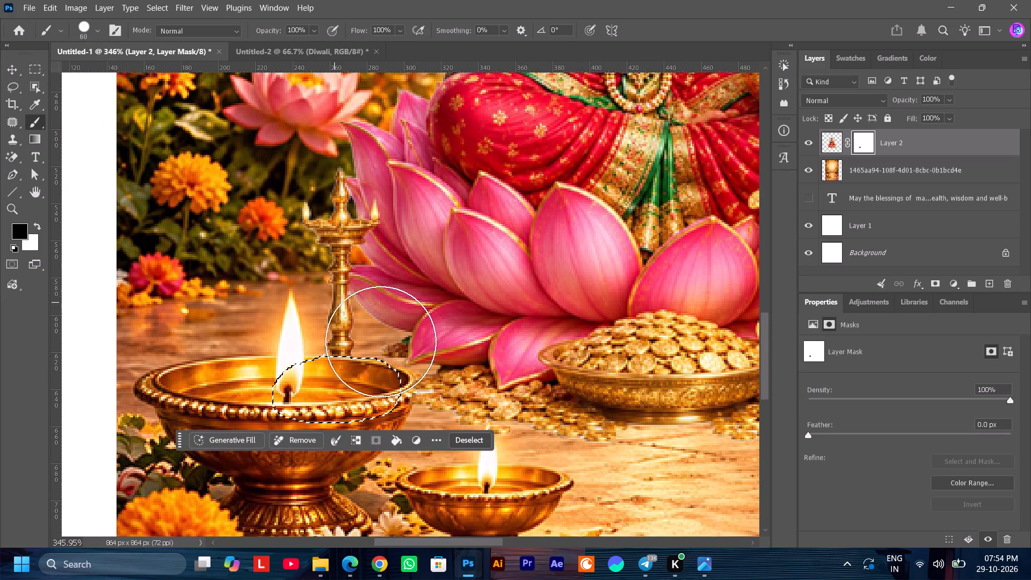
{"action": "left_click", "coordinate": [460, 438]}
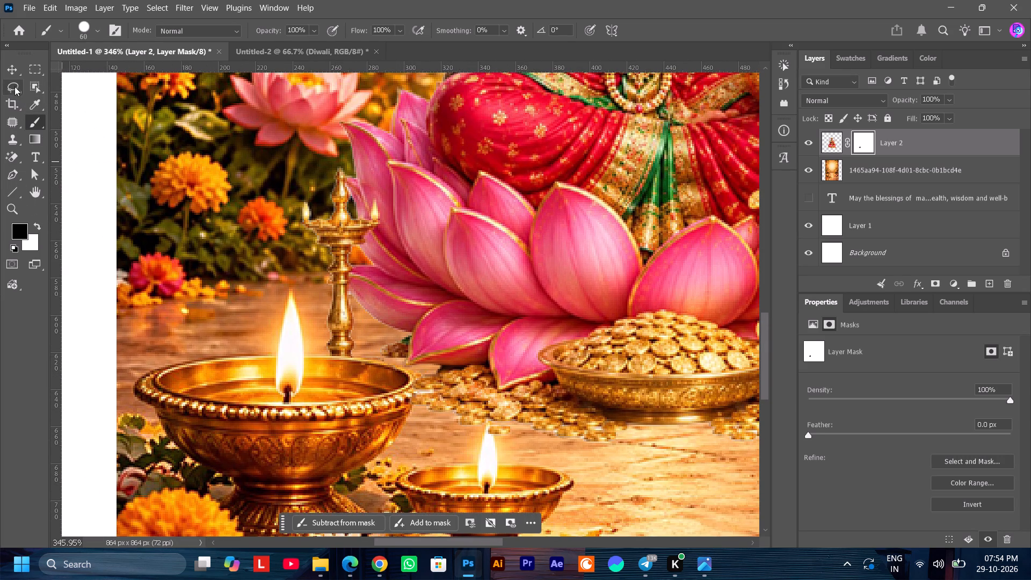
Lasso the small diya's flame tip, paint it black on Layer 2's mask with the 60 px brush, and deselect.
{"action": "left_click", "coordinate": [14, 85]}
{"action": "scroll", "coordinate": [495, 454], "scroll_direction": "up", "scroll_amount": 10, "text": "alt"}
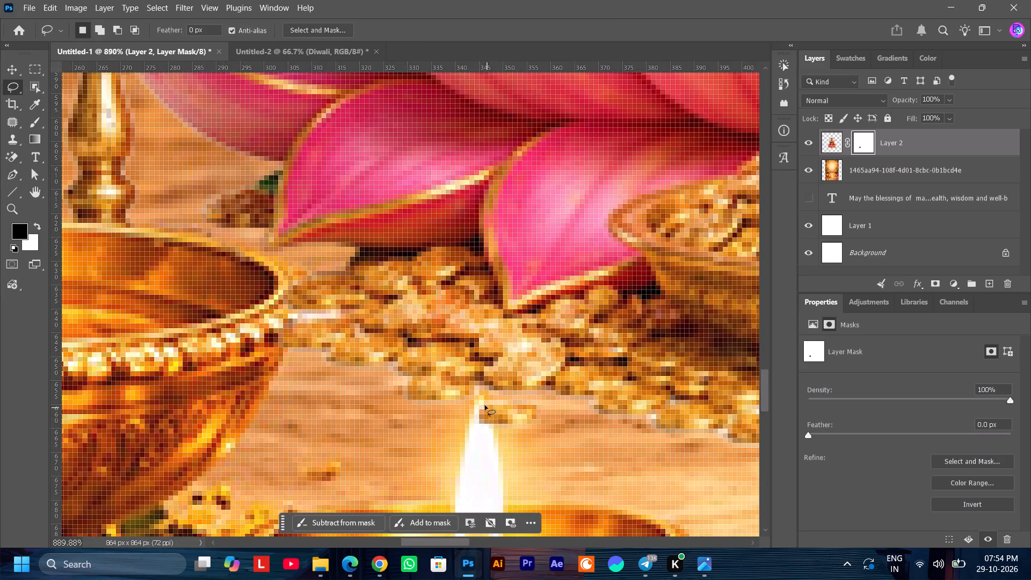
{"action": "left_click_drag", "start_coordinate": [466, 435], "coordinate": [482, 395]}
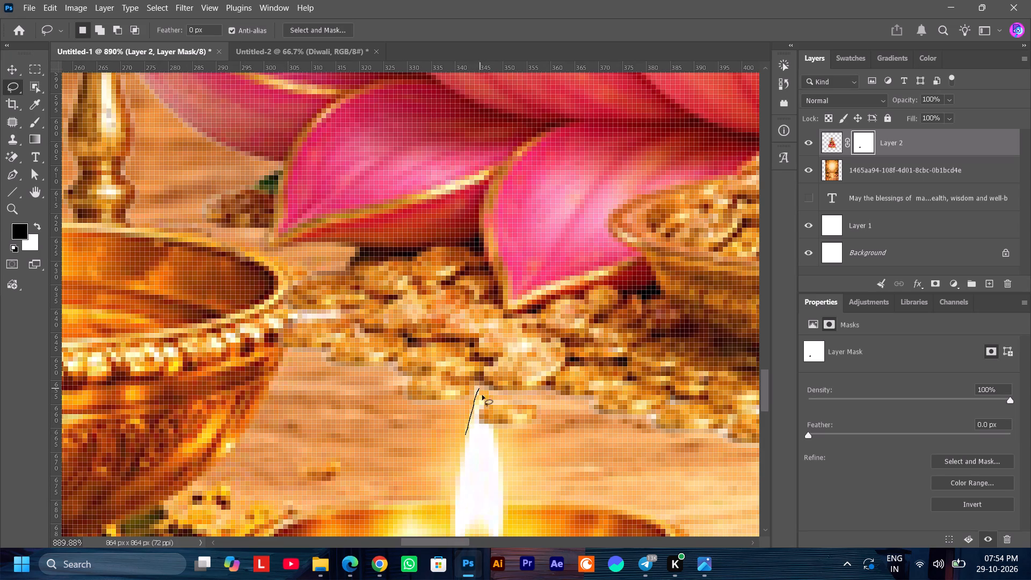
{"action": "left_click_drag", "start_coordinate": [482, 395], "coordinate": [465, 420]}
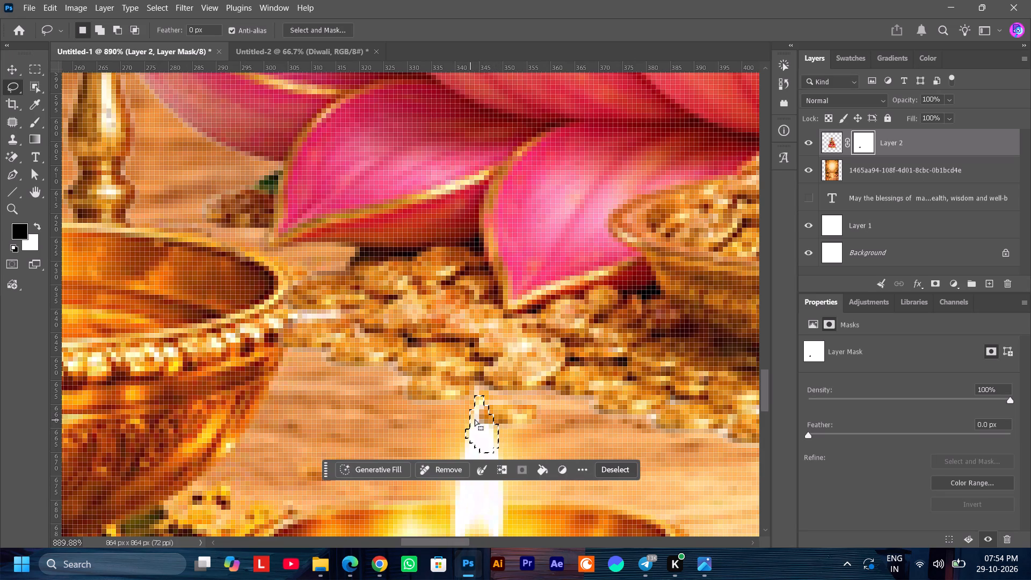
{"action": "left_click", "coordinate": [34, 124]}
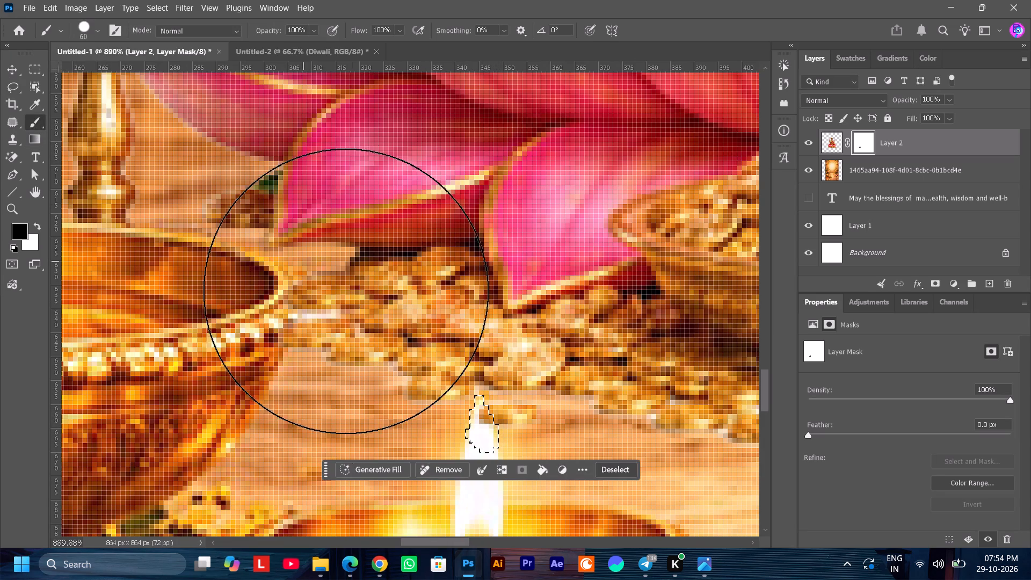
{"action": "left_click", "coordinate": [470, 386]}
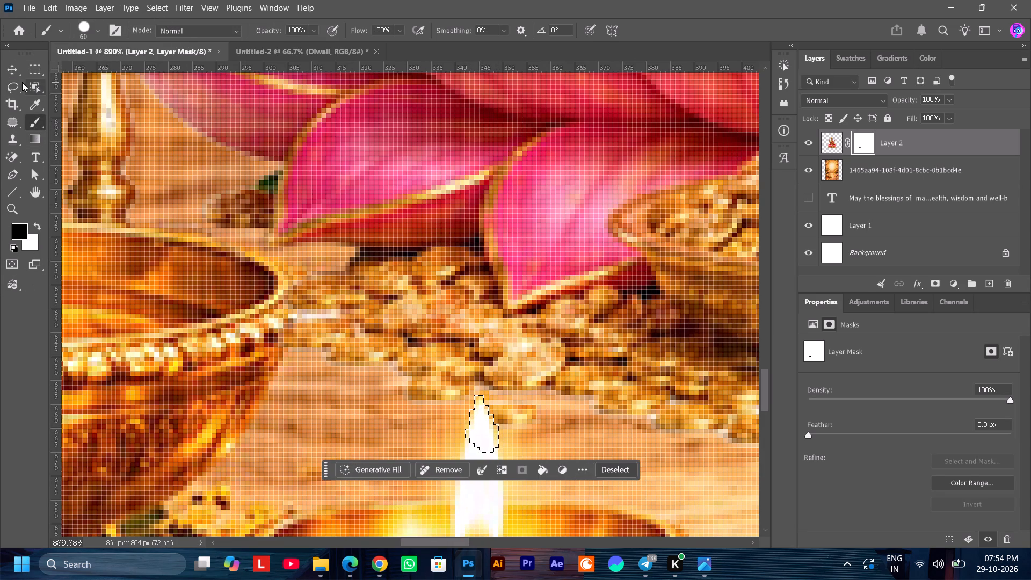
{"action": "left_click", "coordinate": [16, 70]}
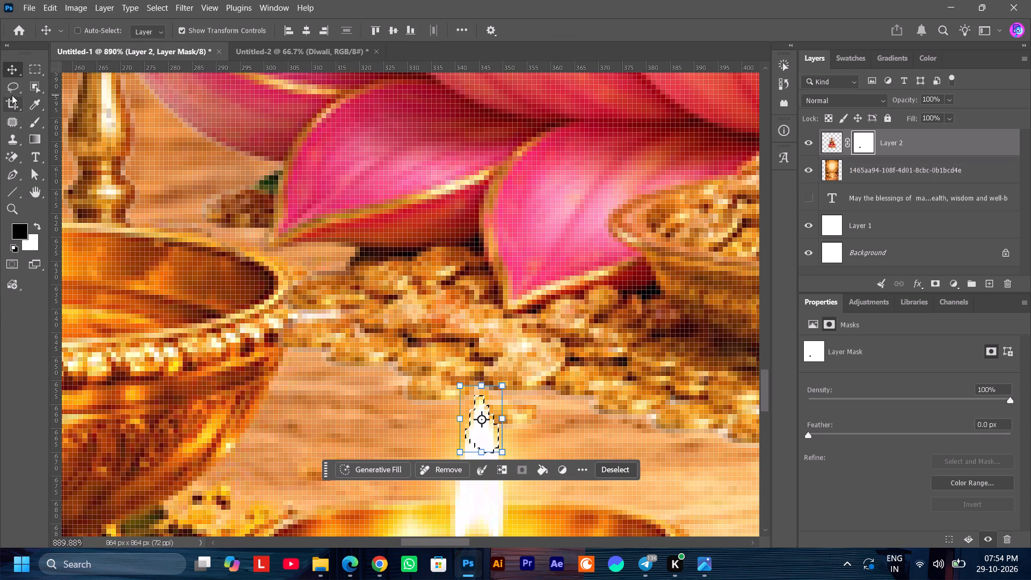
{"action": "left_click", "coordinate": [12, 89]}
{"action": "left_click", "coordinate": [616, 467]}
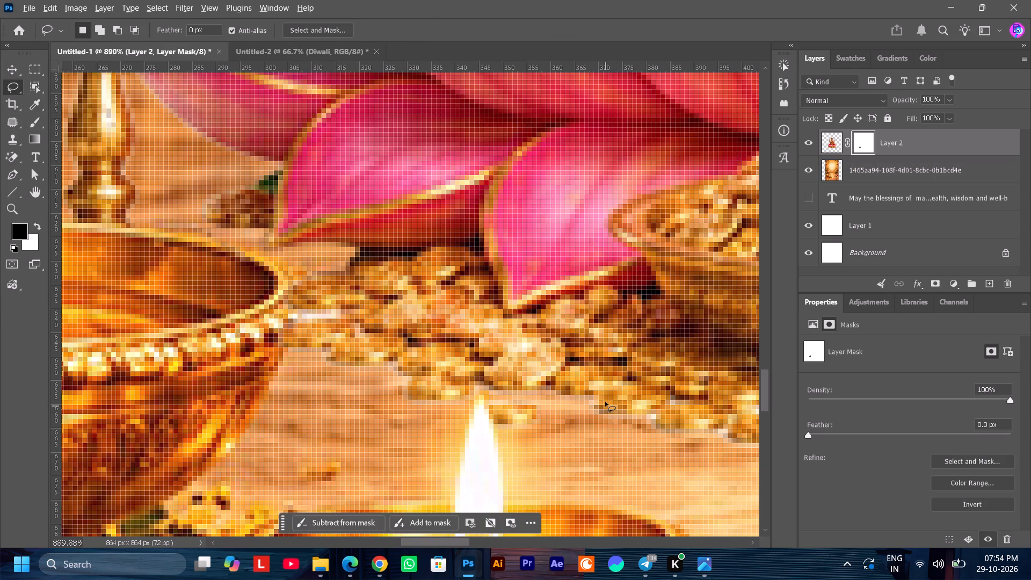
Examine Layer 2's lower edge from the diyas across the coin bowl to the brass lamp and pink lotus flower for remaining overlaps.
{"action": "scroll", "coordinate": [605, 402], "scroll_direction": "down", "scroll_amount": 5, "text": "alt"}
{"action": "scroll", "coordinate": [605, 402], "scroll_direction": "down", "scroll_amount": 15, "text": "ctrl"}
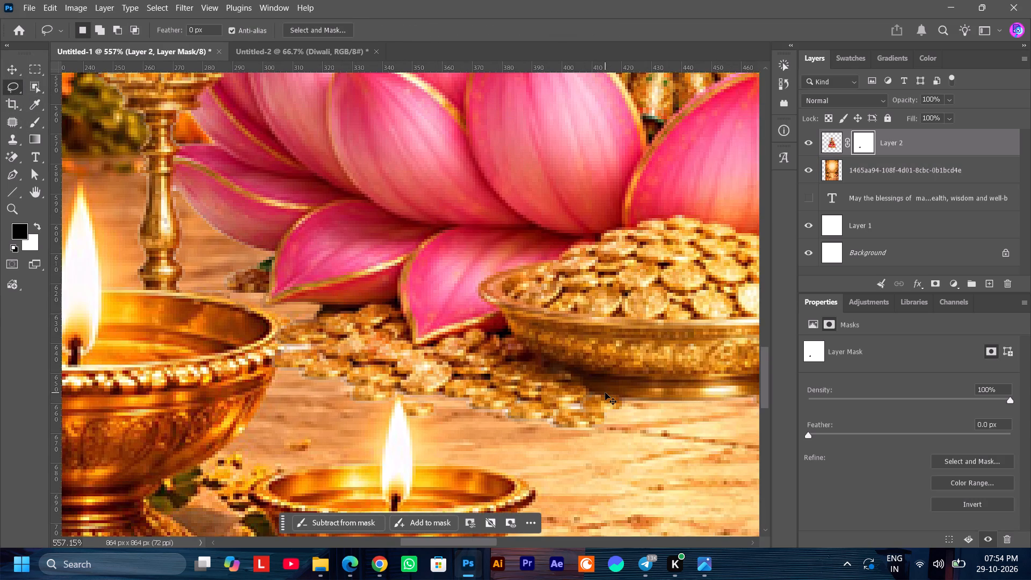
{"action": "scroll", "coordinate": [605, 393], "scroll_direction": "down", "scroll_amount": 9, "text": "ctrl"}
{"action": "scroll", "coordinate": [605, 393], "scroll_direction": "down", "scroll_amount": 13, "text": "ctrl"}
{"action": "scroll", "coordinate": [606, 375], "scroll_direction": "down", "scroll_amount": 10, "text": "ctrl"}
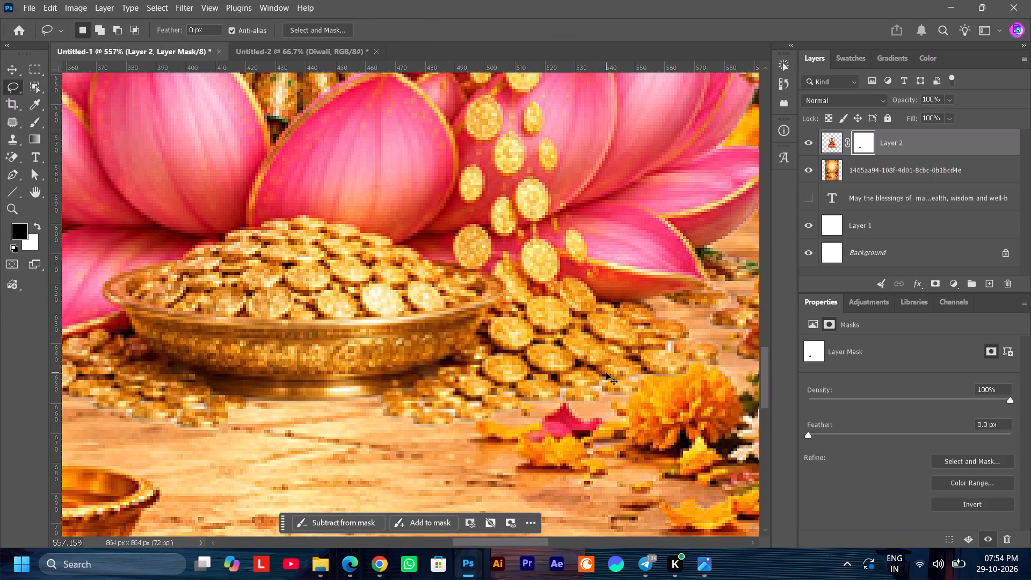
{"action": "scroll", "coordinate": [606, 373], "scroll_direction": "down", "scroll_amount": 18, "text": "ctrl"}
{"action": "scroll", "coordinate": [606, 373], "scroll_direction": "down", "scroll_amount": 5, "text": "ctrl"}
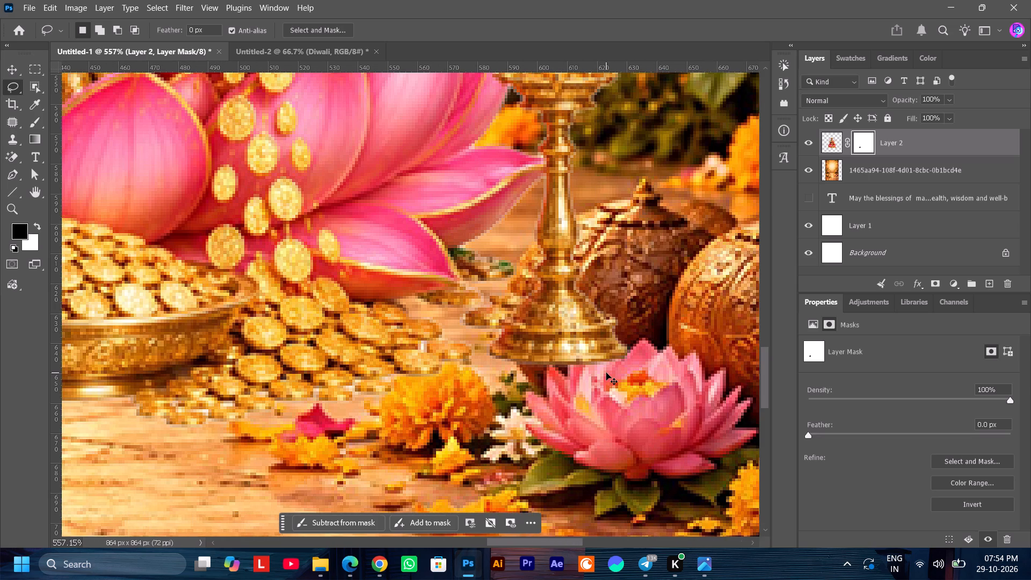
{"action": "scroll", "coordinate": [606, 373], "scroll_direction": "down", "scroll_amount": 4, "text": "ctrl"}
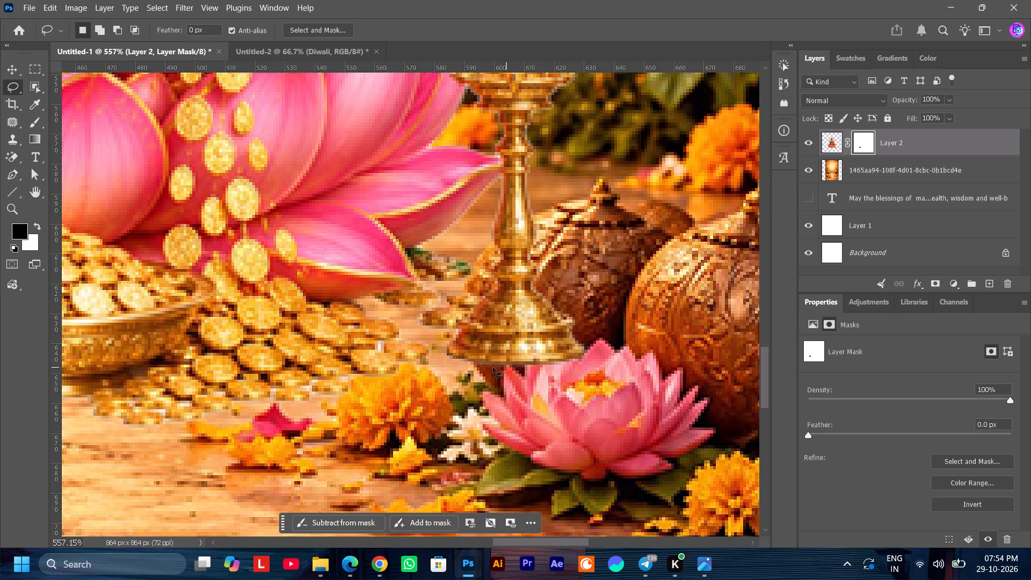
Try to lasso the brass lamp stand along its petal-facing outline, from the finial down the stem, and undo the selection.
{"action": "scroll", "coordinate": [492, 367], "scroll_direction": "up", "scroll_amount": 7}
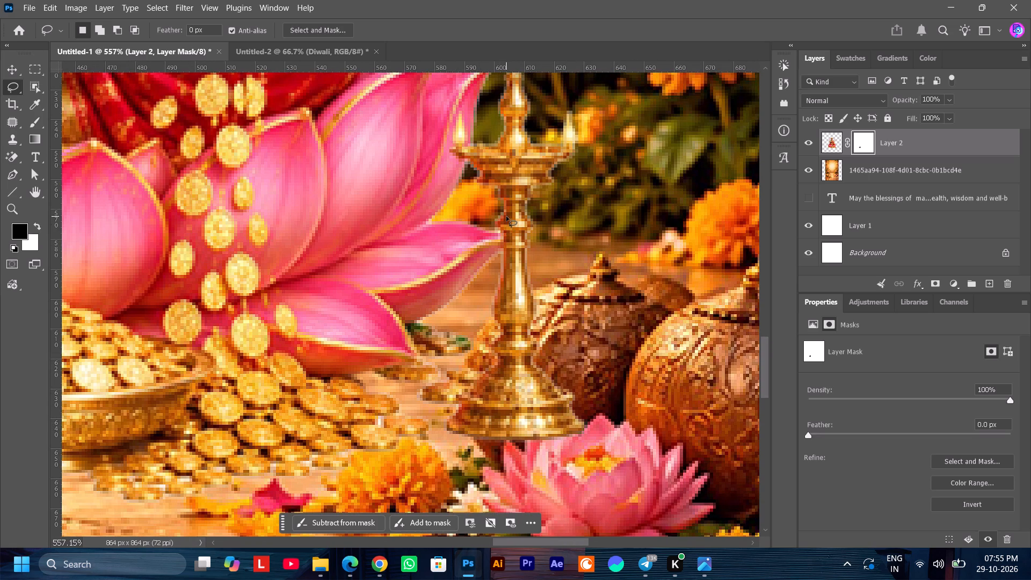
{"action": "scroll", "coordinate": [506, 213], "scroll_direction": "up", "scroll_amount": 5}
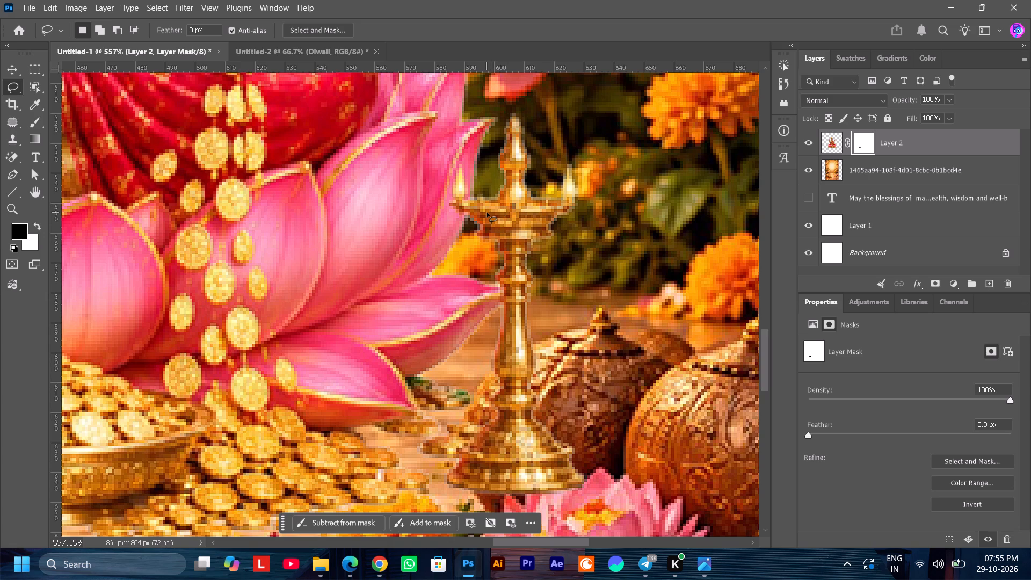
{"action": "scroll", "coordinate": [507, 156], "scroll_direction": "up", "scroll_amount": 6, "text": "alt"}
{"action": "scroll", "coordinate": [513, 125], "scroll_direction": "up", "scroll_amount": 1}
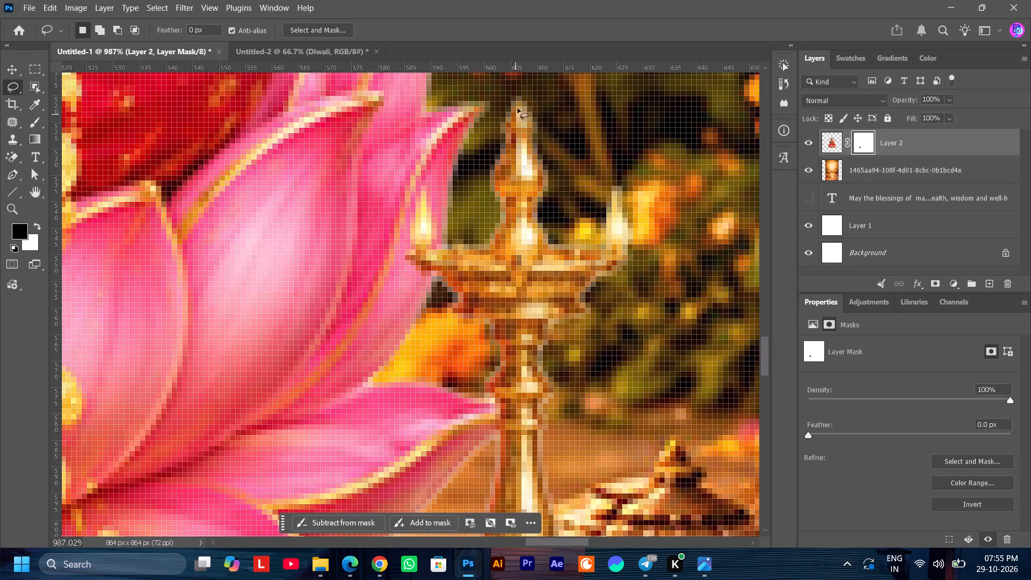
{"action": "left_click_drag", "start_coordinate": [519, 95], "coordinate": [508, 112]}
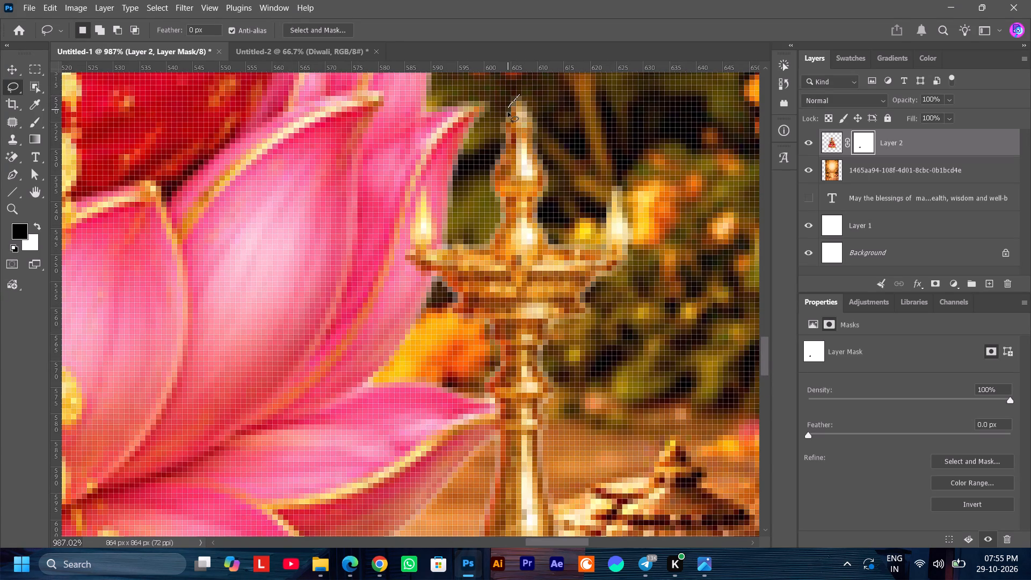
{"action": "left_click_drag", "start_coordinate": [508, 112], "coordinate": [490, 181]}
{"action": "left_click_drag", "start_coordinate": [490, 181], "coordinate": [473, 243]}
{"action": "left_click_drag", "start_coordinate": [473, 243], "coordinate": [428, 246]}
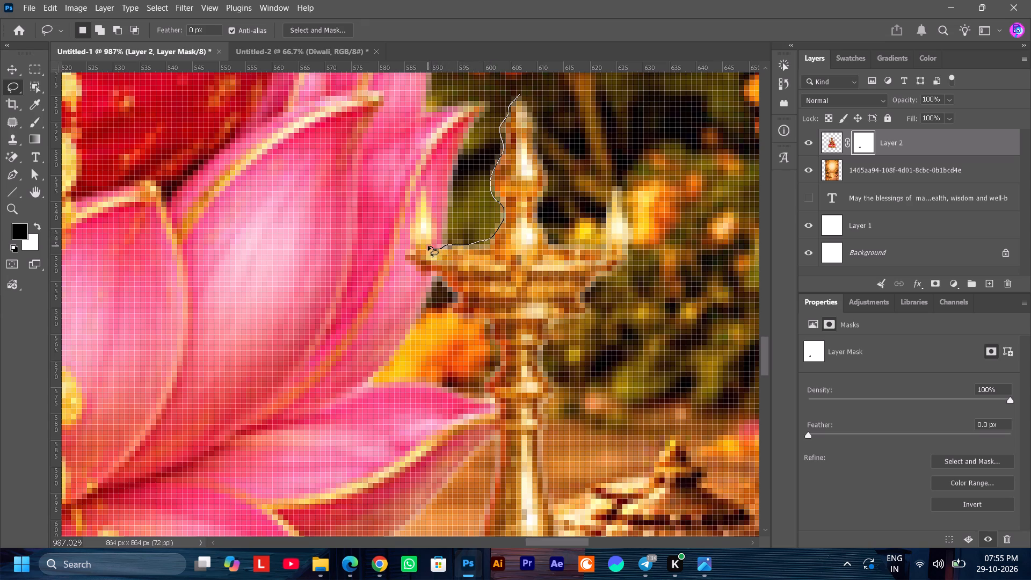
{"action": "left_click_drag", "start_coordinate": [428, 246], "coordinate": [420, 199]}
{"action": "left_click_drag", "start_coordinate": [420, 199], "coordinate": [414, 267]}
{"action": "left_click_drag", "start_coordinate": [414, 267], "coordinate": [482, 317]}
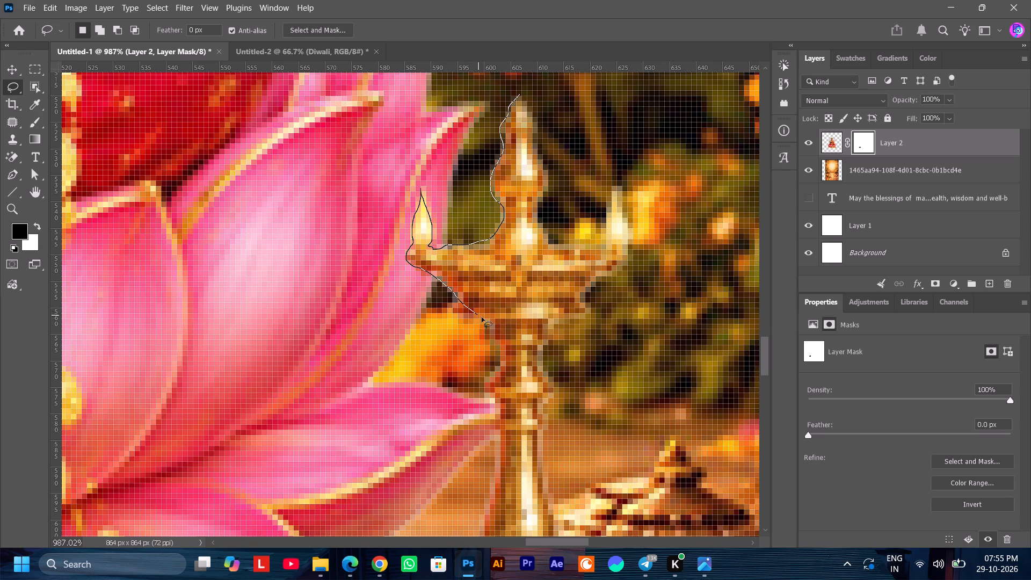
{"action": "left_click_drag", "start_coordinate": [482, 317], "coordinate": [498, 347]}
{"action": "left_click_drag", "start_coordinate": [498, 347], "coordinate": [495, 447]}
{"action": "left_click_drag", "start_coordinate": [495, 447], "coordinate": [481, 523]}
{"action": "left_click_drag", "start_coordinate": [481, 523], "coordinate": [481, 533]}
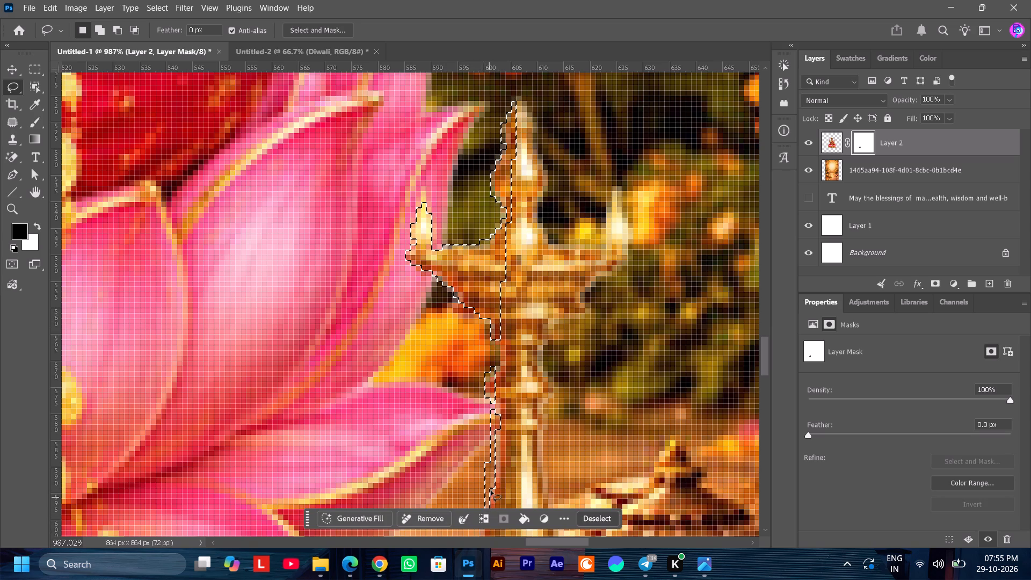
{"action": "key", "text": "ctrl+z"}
Select the whole brass lamp stand, from its finial down to its base, with the 10 px Quick Selection tool.
{"action": "scroll", "coordinate": [588, 362], "scroll_direction": "down", "scroll_amount": 5}
{"action": "scroll", "coordinate": [582, 352], "scroll_direction": "down", "scroll_amount": 3, "text": "alt"}
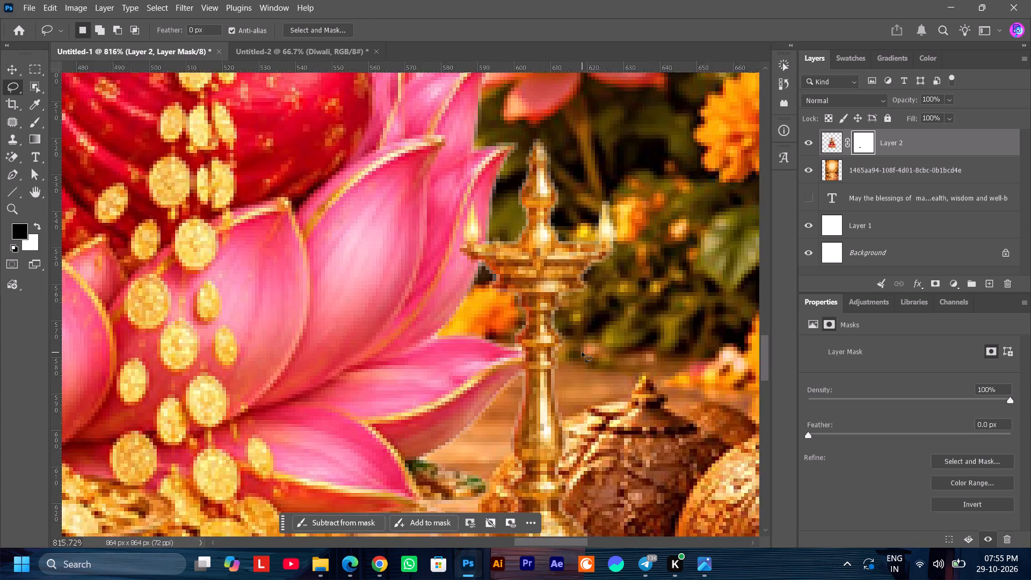
{"action": "scroll", "coordinate": [582, 352], "scroll_direction": "down", "scroll_amount": 6, "text": "alt"}
{"action": "scroll", "coordinate": [582, 351], "scroll_direction": "down", "scroll_amount": 4}
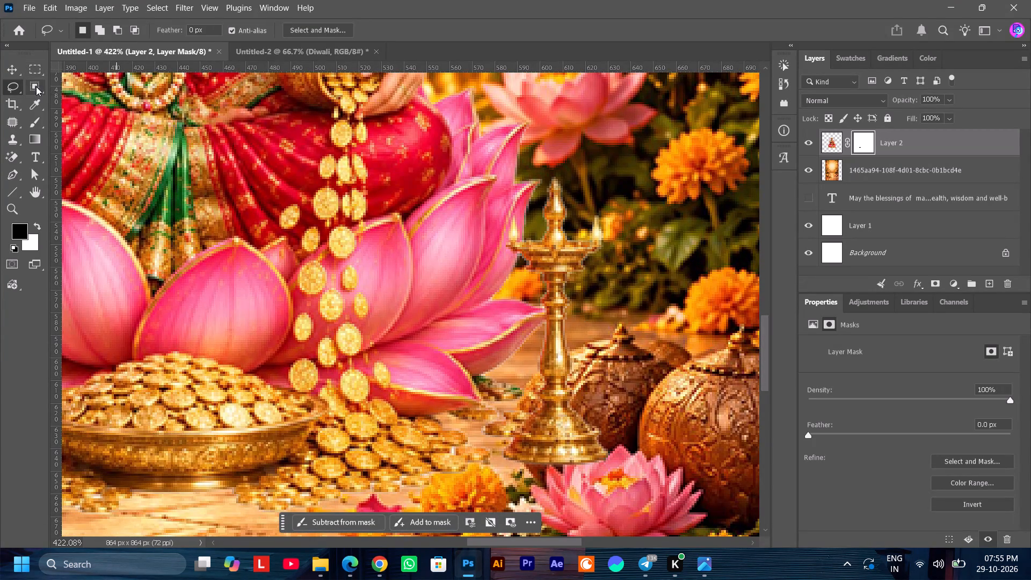
{"action": "right_click", "coordinate": [36, 86]}
{"action": "left_click", "coordinate": [86, 98]}
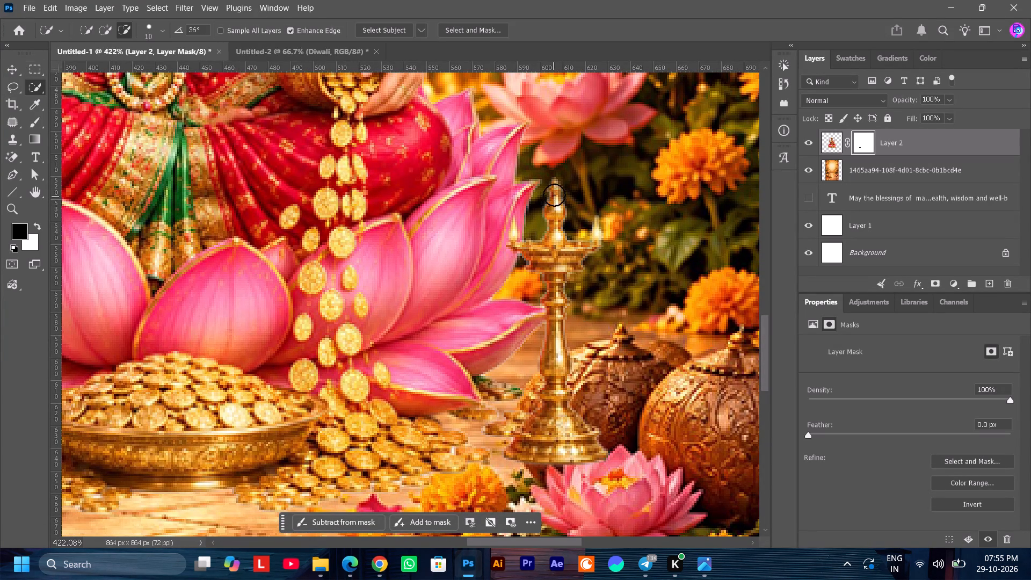
{"action": "left_click_drag", "start_coordinate": [556, 192], "coordinate": [558, 404]}
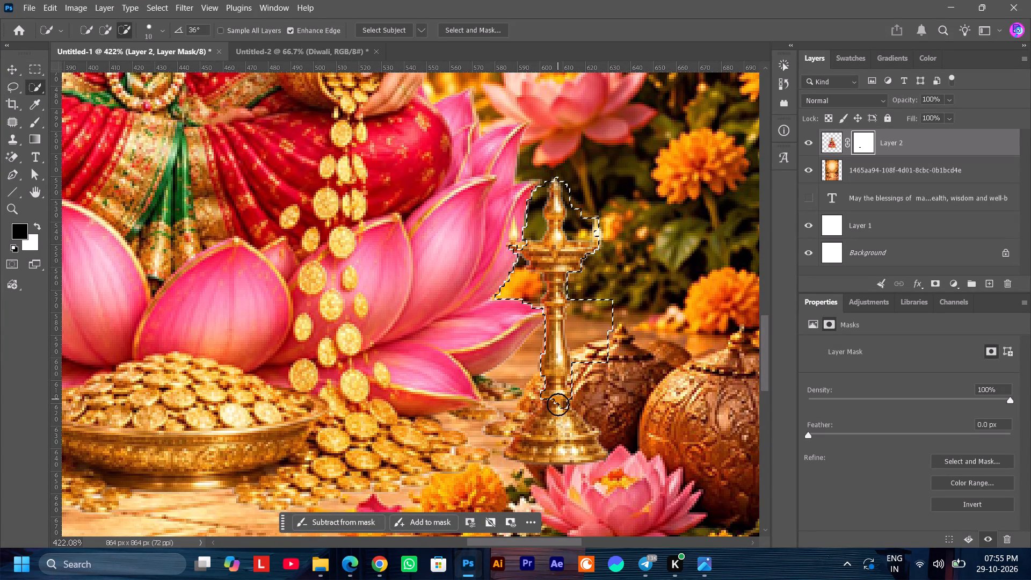
{"action": "left_click_drag", "start_coordinate": [558, 404], "coordinate": [545, 445]}
{"action": "left_click_drag", "start_coordinate": [584, 450], "coordinate": [589, 449]}
{"action": "left_click_drag", "start_coordinate": [569, 429], "coordinate": [583, 446], "text": "shift"}
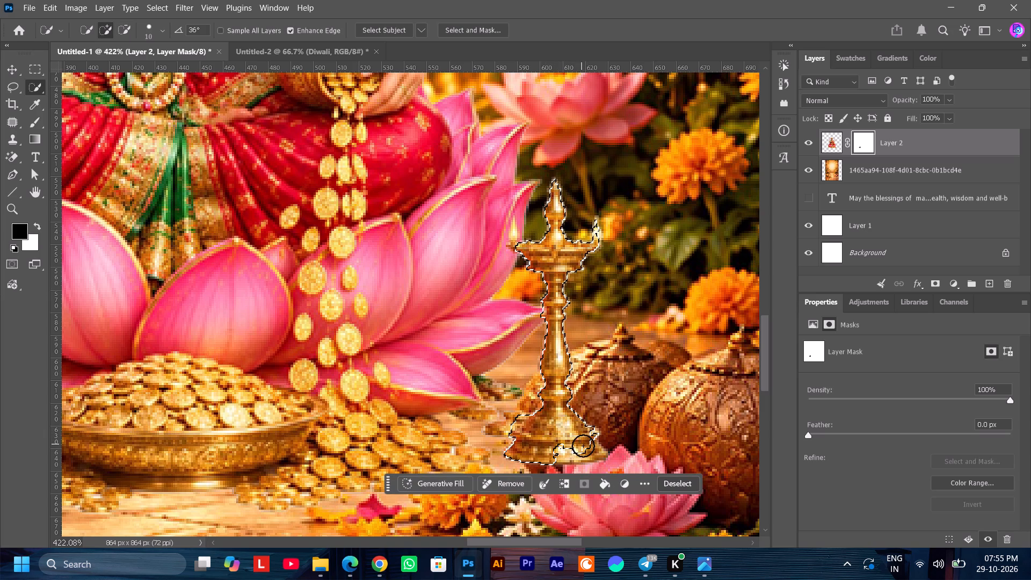
{"action": "left_click_drag", "start_coordinate": [583, 446], "coordinate": [562, 446], "text": "shift"}
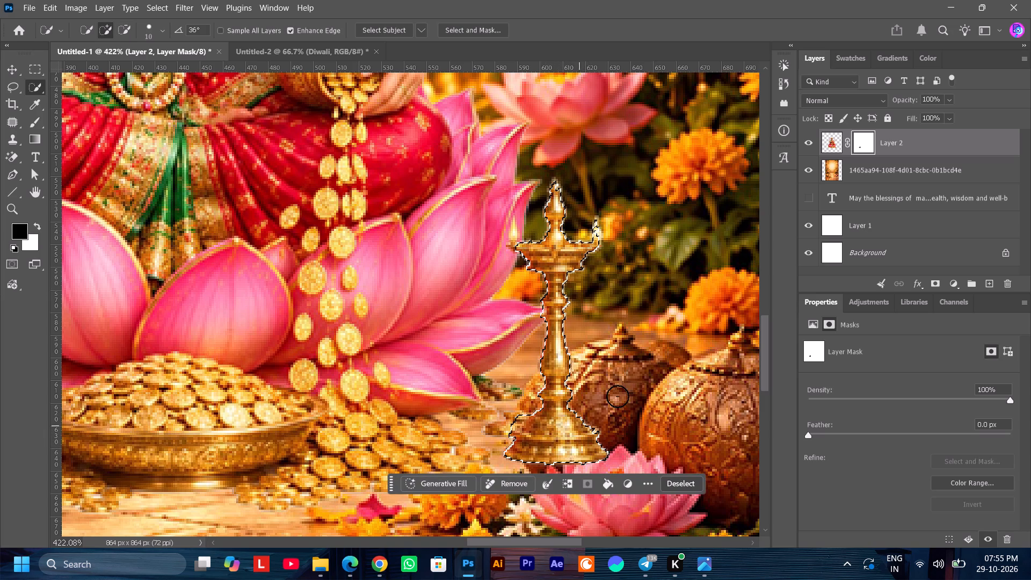
Target Layer 2's image instead of its mask and lasso both outer flames and the missing bowl rim into the lamp selection.
{"action": "left_click", "coordinate": [837, 146]}
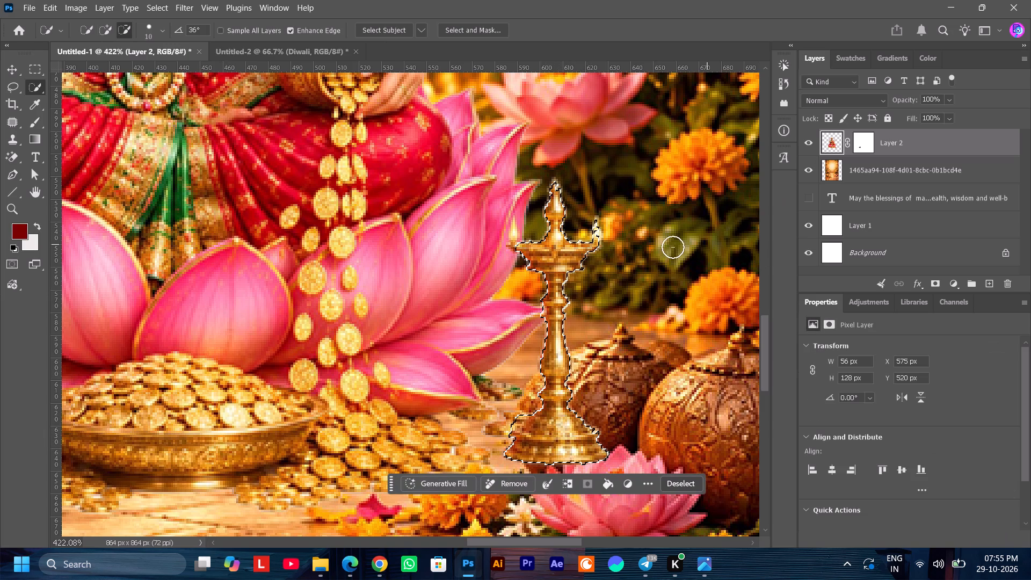
{"action": "scroll", "coordinate": [521, 239], "scroll_direction": "up", "scroll_amount": 11, "text": "alt"}
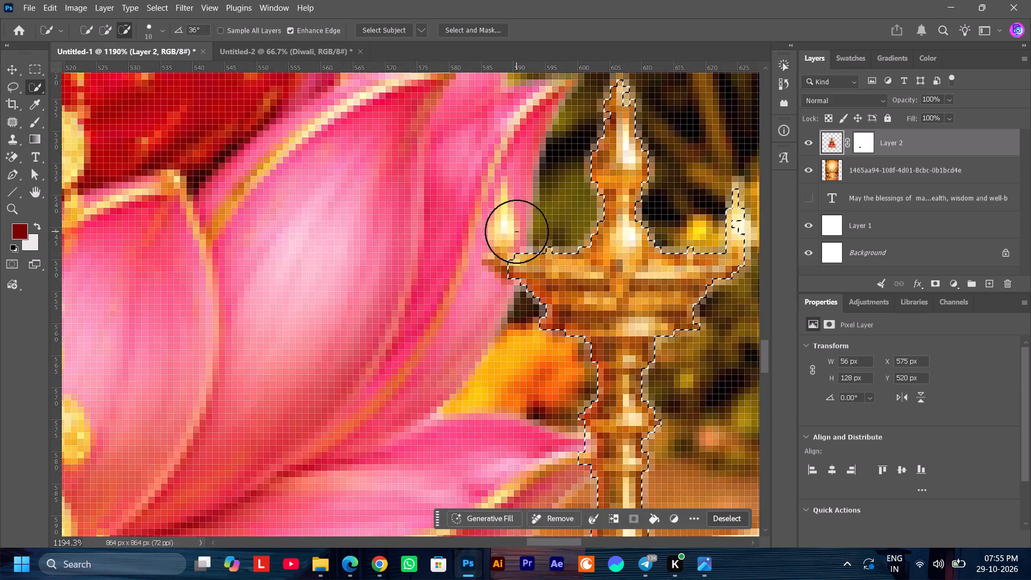
{"action": "left_click", "coordinate": [9, 85]}
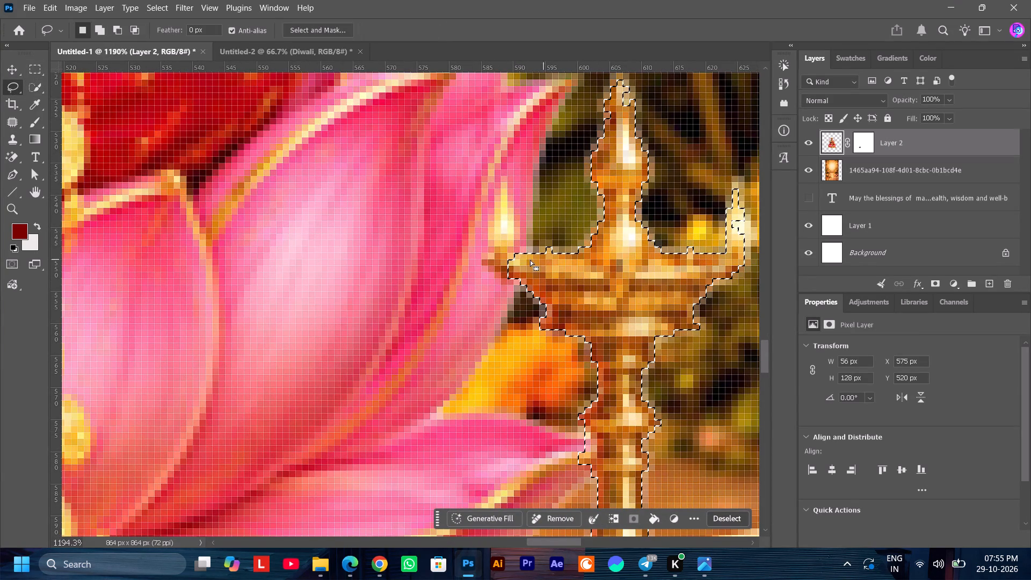
{"action": "left_click", "coordinate": [517, 266], "text": "shift"}
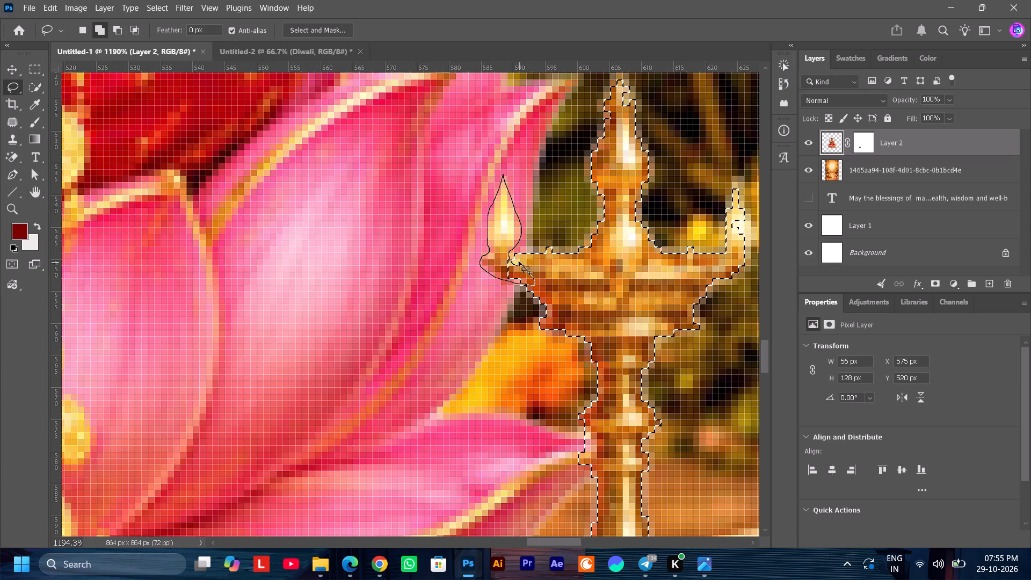
{"action": "scroll", "coordinate": [747, 236], "scroll_direction": "down", "scroll_amount": 2, "text": "ctrl"}
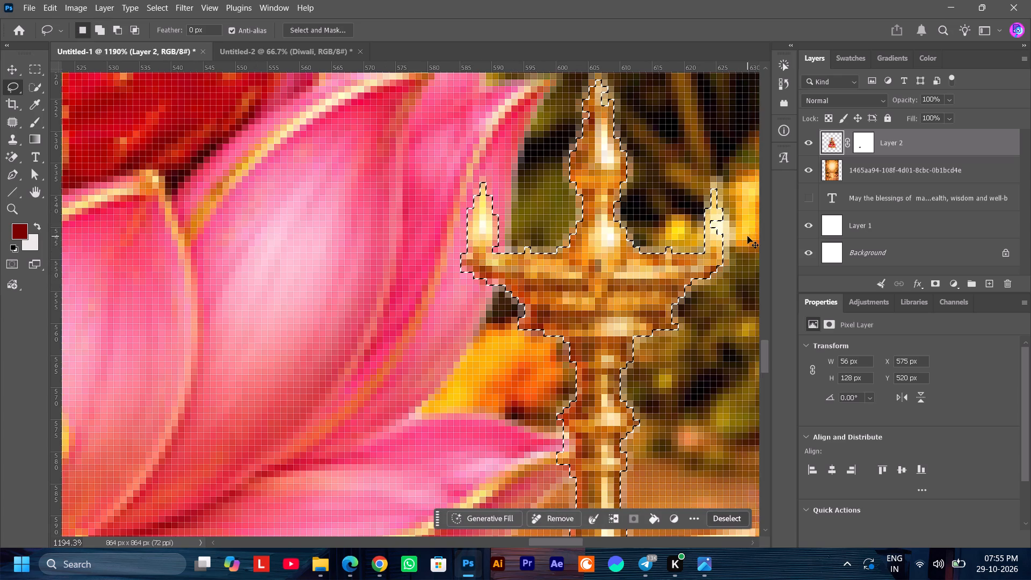
{"action": "scroll", "coordinate": [747, 236], "scroll_direction": "down", "scroll_amount": 8, "text": "ctrl"}
{"action": "left_click", "coordinate": [630, 247], "text": "shift"}
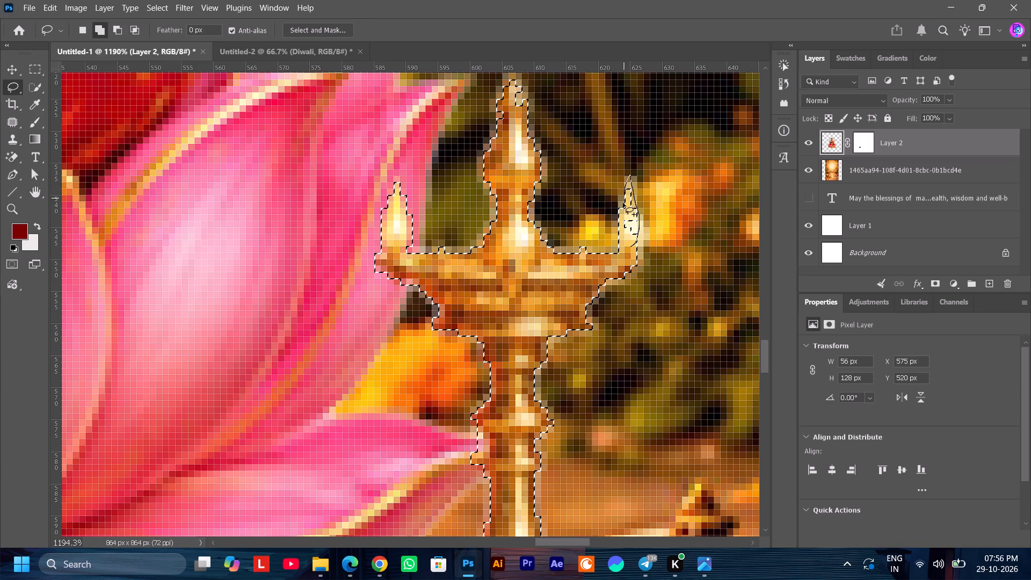
Subtract the lotus petal tips beside the brass lamp's stem from the selection with the Lasso tool.
{"action": "scroll", "coordinate": [626, 237], "scroll_direction": "down", "scroll_amount": 5}
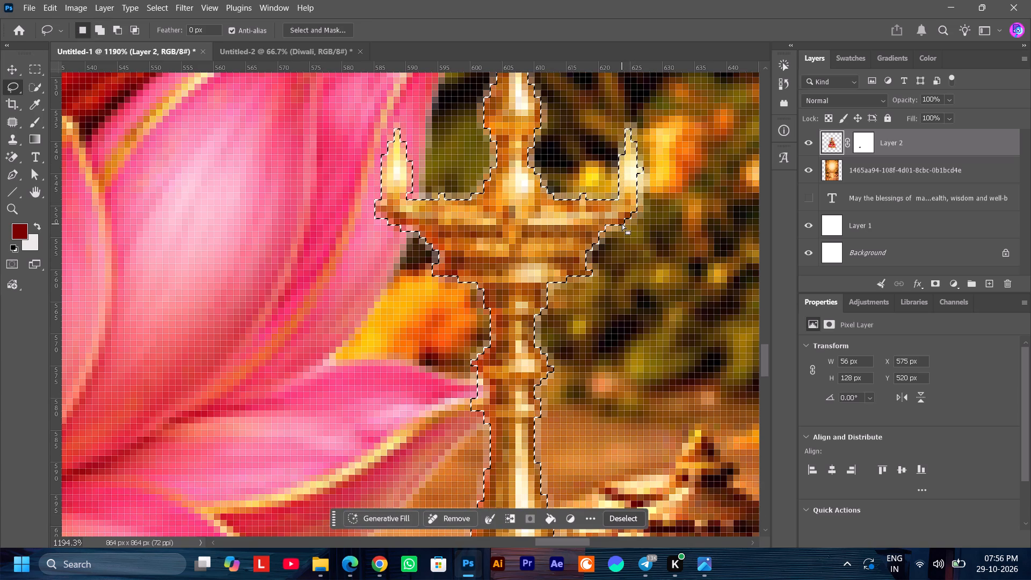
{"action": "scroll", "coordinate": [620, 222], "scroll_direction": "down", "scroll_amount": 16}
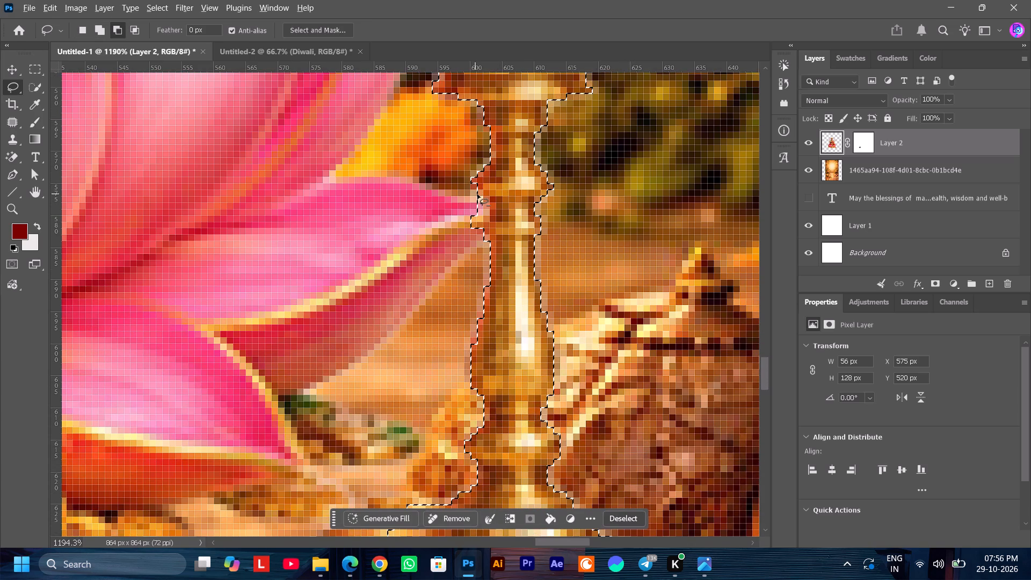
{"action": "left_click_drag", "start_coordinate": [475, 192], "coordinate": [479, 224], "text": "alt"}
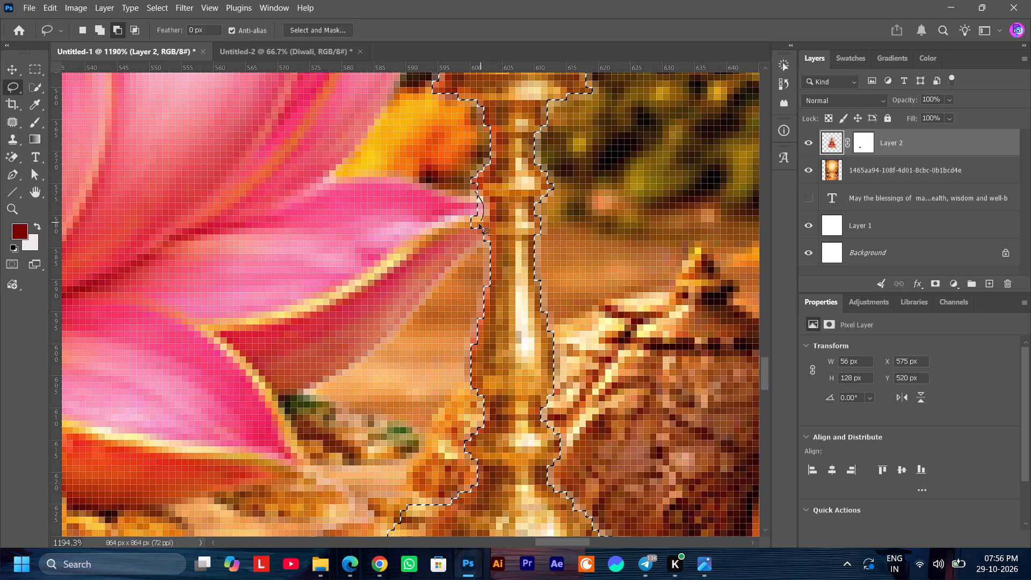
{"action": "left_click_drag", "start_coordinate": [479, 224], "coordinate": [484, 244], "text": "alt"}
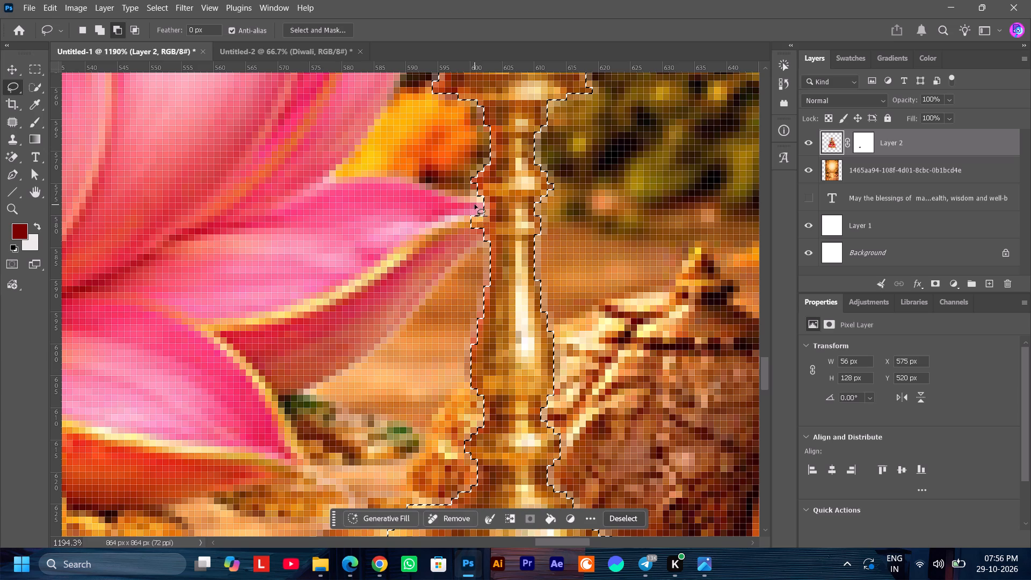
{"action": "left_click_drag", "start_coordinate": [477, 206], "coordinate": [469, 235], "text": "alt"}
{"action": "scroll", "coordinate": [525, 240], "scroll_direction": "down", "scroll_amount": 9}
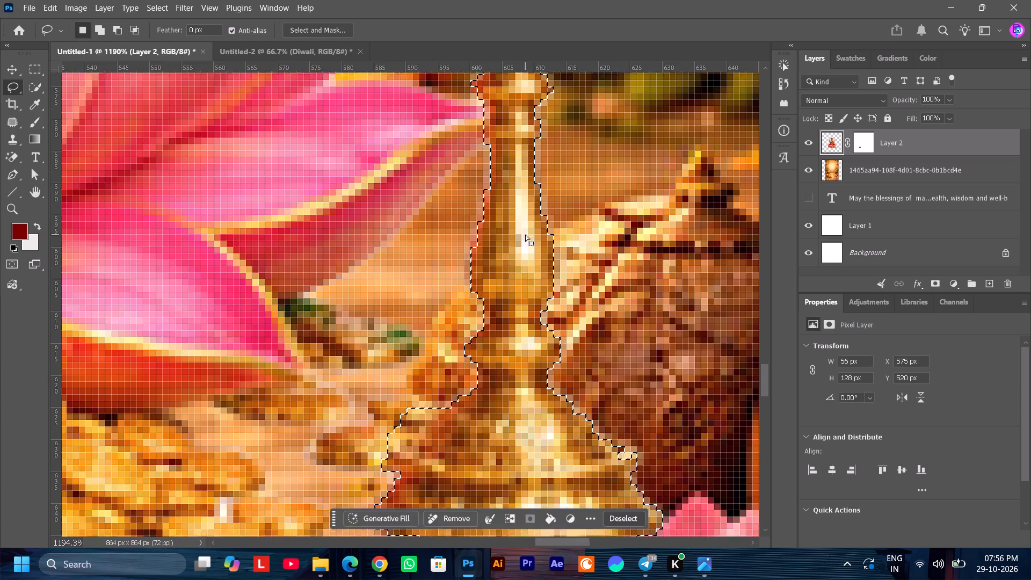
Subtract the coins and floor beside the brass lamp's flared base from the selection with the Lasso tool.
{"action": "scroll", "coordinate": [525, 235], "scroll_direction": "down", "scroll_amount": 13}
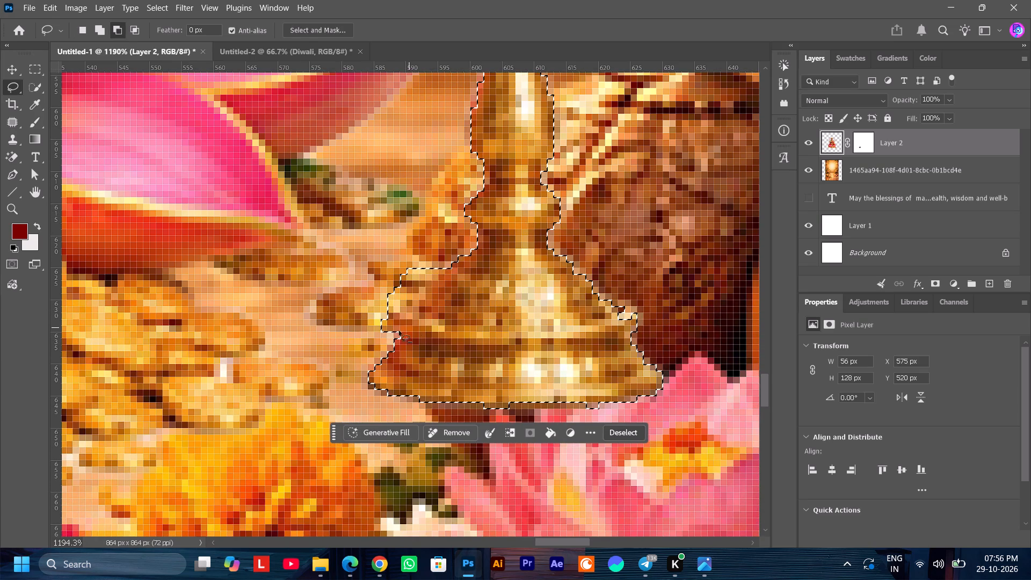
{"action": "left_click", "coordinate": [386, 340], "text": "alt"}
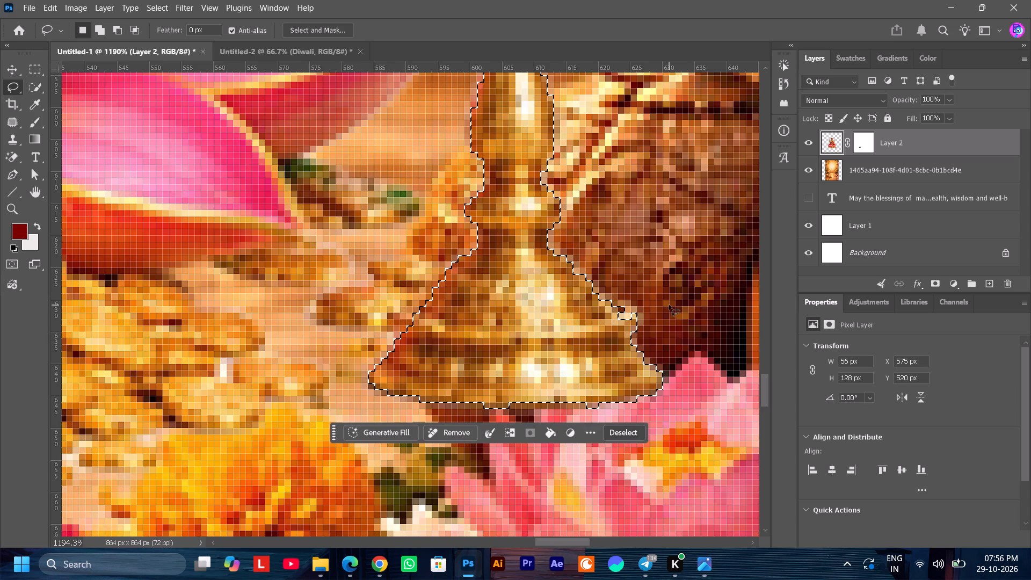
Delete the selected brass lamp from Layer 2 and clear the selection.
{"action": "scroll", "coordinate": [667, 302], "scroll_direction": "down", "scroll_amount": 5, "text": "alt"}
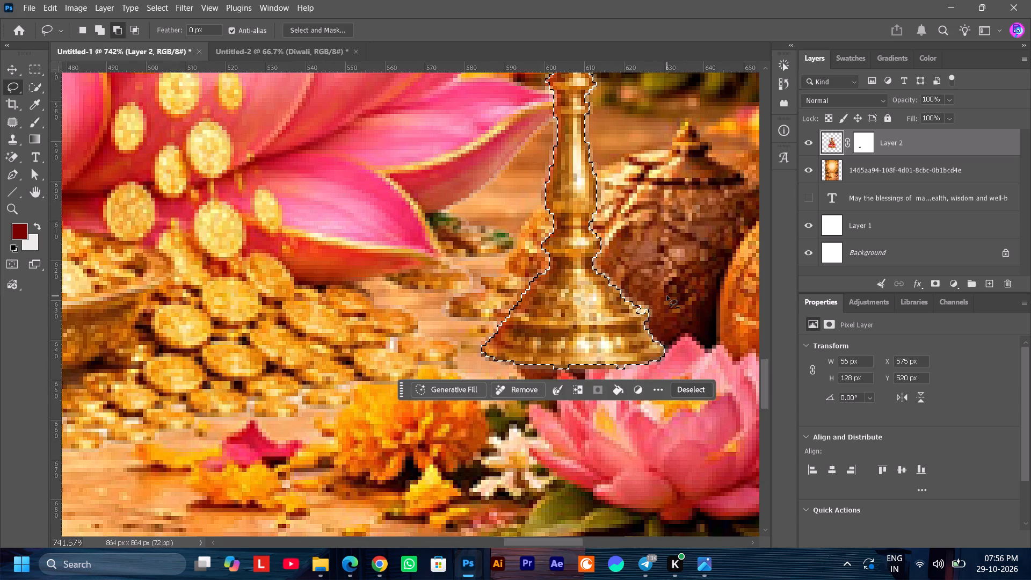
{"action": "scroll", "coordinate": [667, 296], "scroll_direction": "down", "scroll_amount": 10, "text": "alt"}
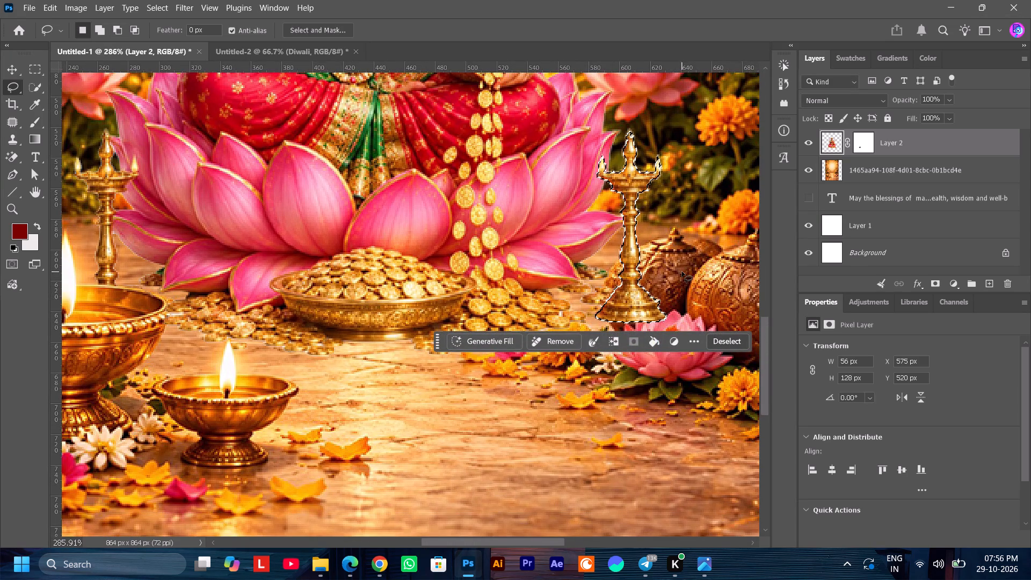
{"action": "key", "text": "Delete"}
{"action": "left_click", "coordinate": [691, 239]}
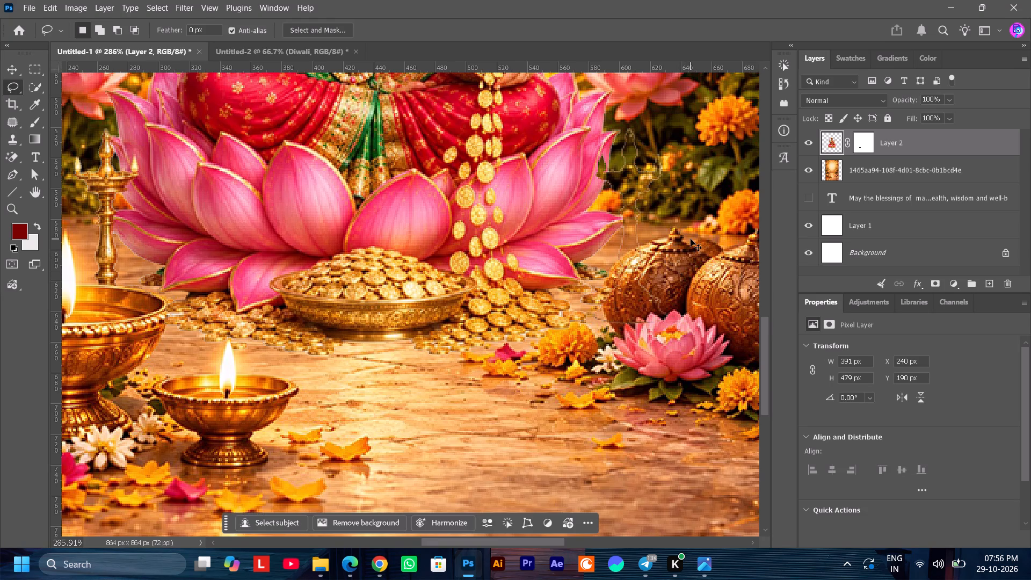
Bring back the lamp-shaped selection and expand it by 2 pixels.
{"action": "key", "text": "ctrl+z"}
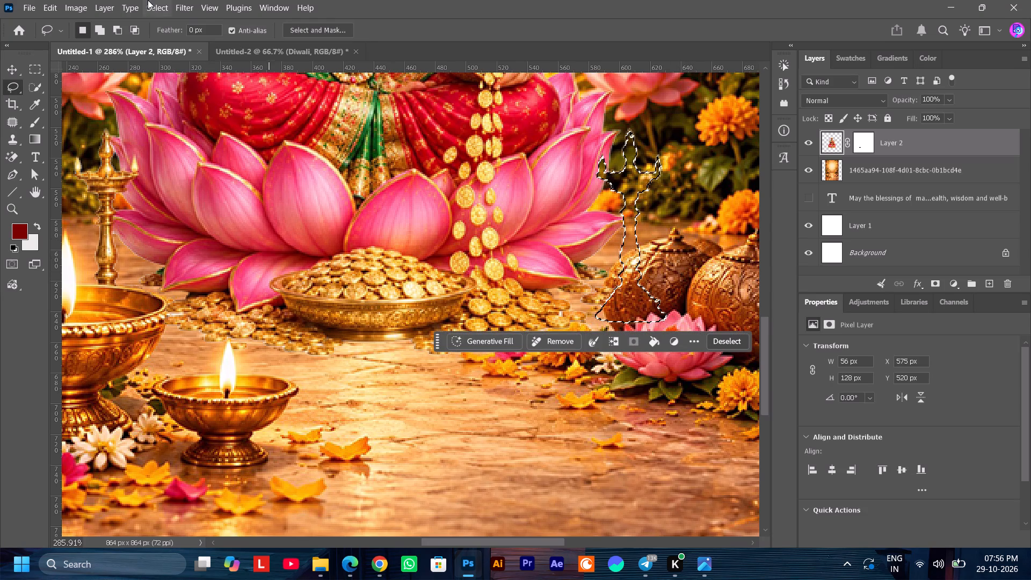
{"action": "left_click", "coordinate": [154, 5]}
{"action": "left_click", "coordinate": [195, 202]}
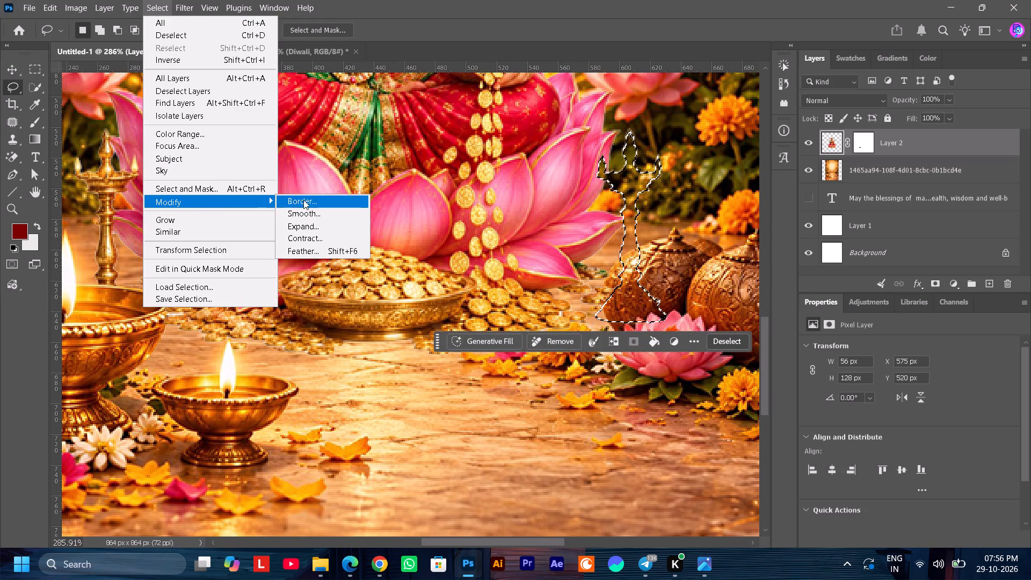
{"action": "left_click", "coordinate": [302, 227]}
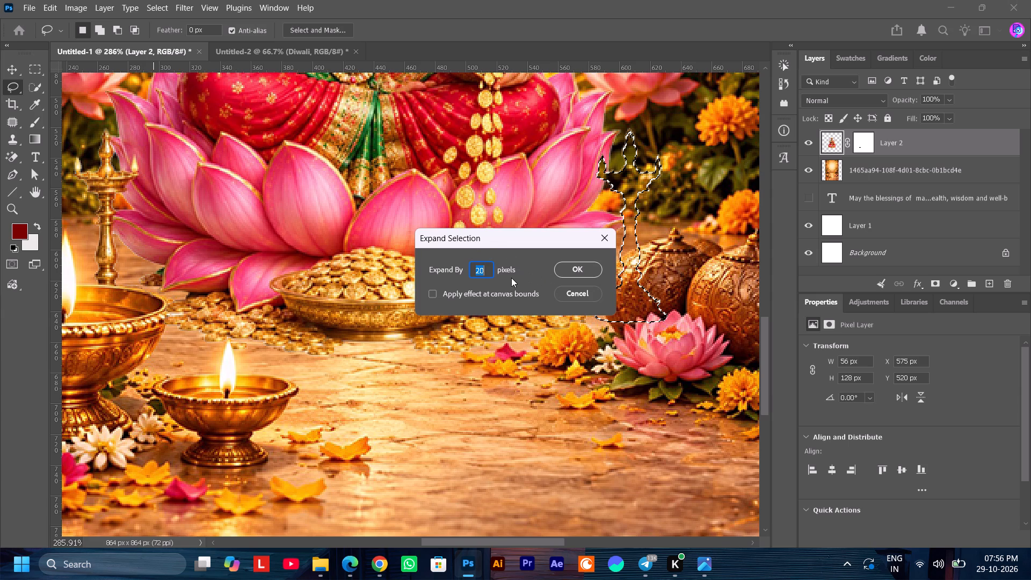
{"action": "key", "text": "2"}
{"action": "left_click", "coordinate": [585, 268]}
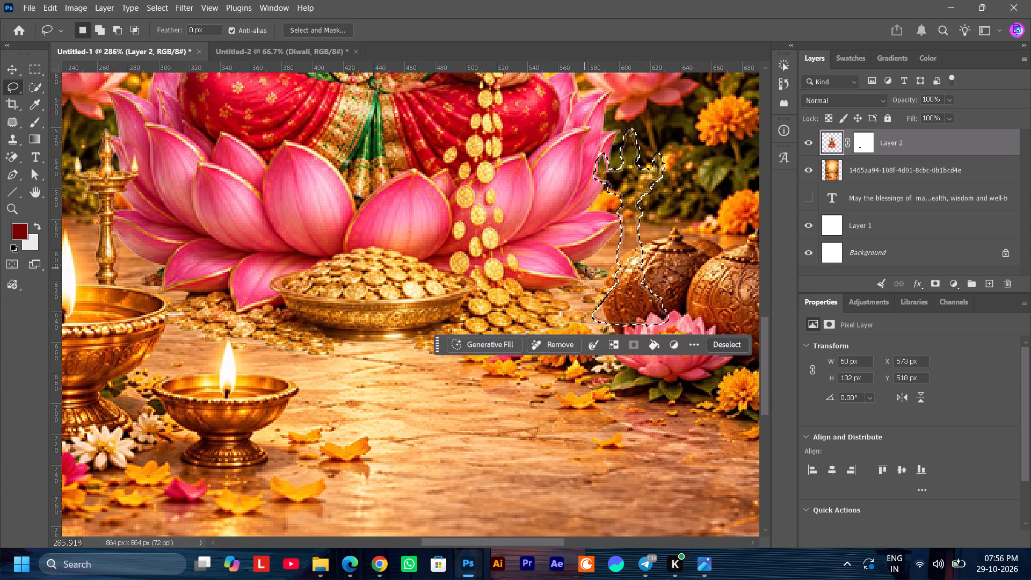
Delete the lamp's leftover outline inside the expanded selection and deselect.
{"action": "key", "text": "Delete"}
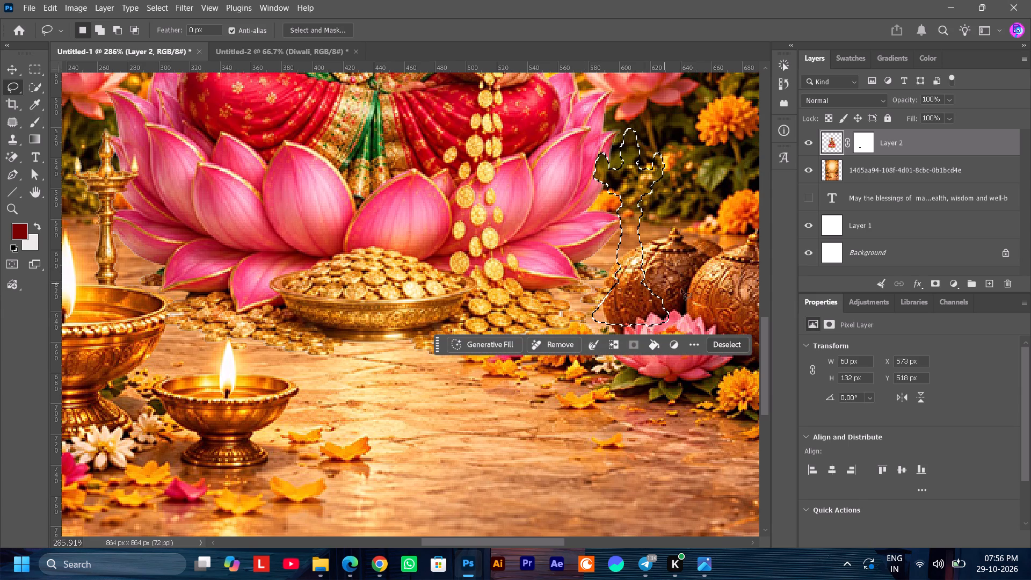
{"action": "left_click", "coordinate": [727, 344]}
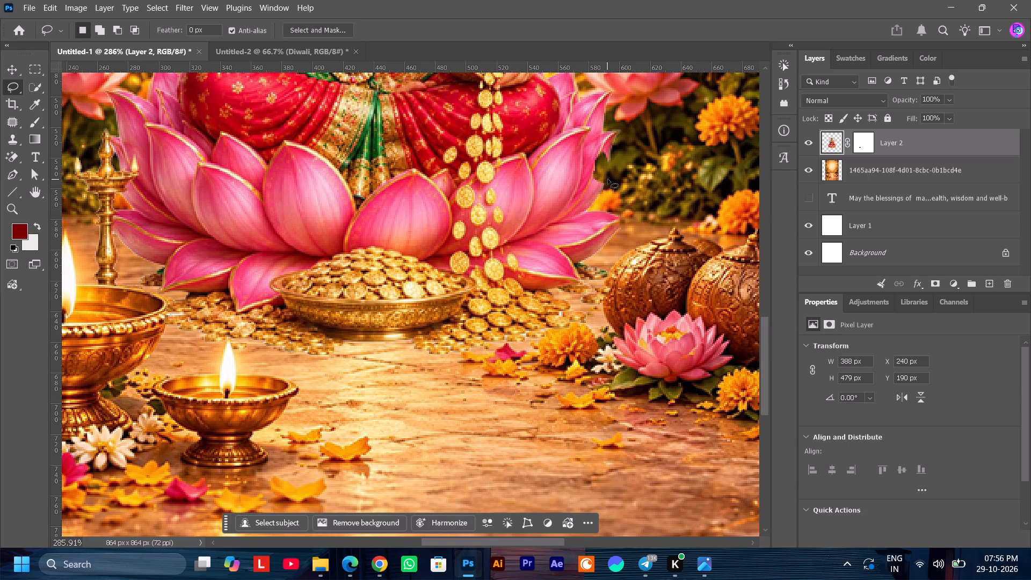
Switch to the Clone Stamp tool and reduce its brush size to 9 px for the damaged lotus petal.
{"action": "scroll", "coordinate": [586, 130], "scroll_direction": "up", "scroll_amount": 5, "text": "alt"}
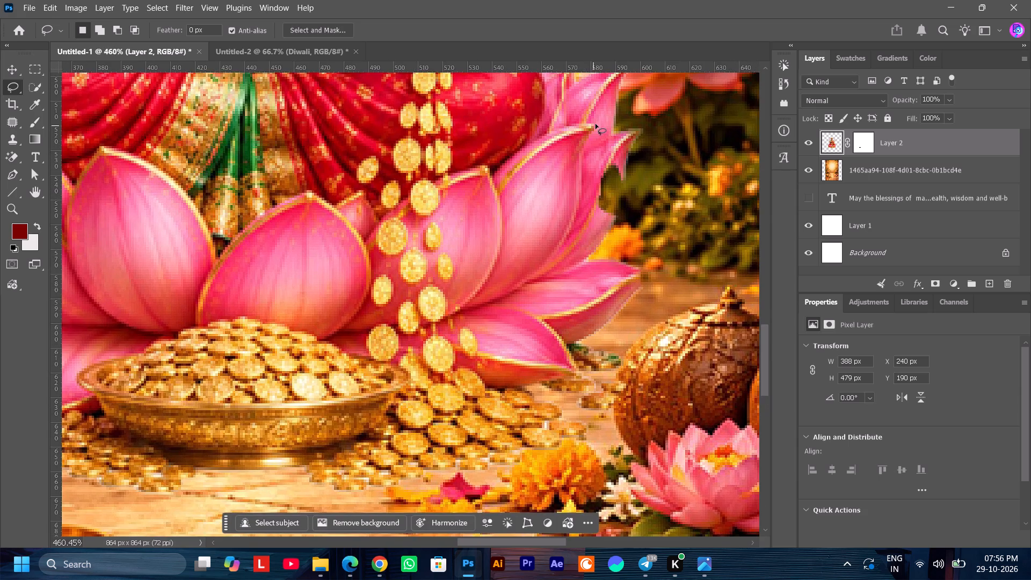
{"action": "scroll", "coordinate": [598, 124], "scroll_direction": "up", "scroll_amount": 5, "text": "alt"}
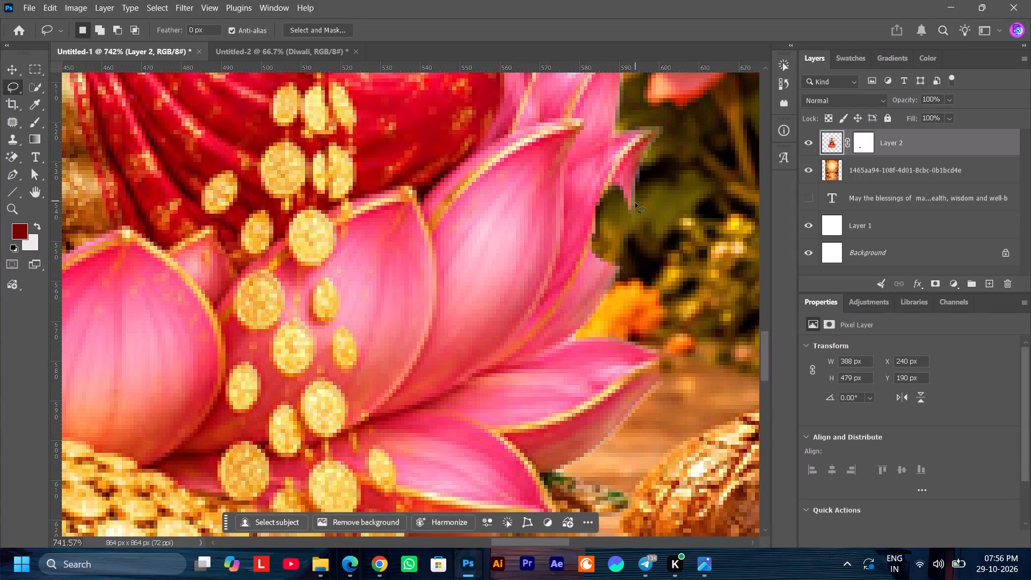
{"action": "right_click", "coordinate": [11, 117]}
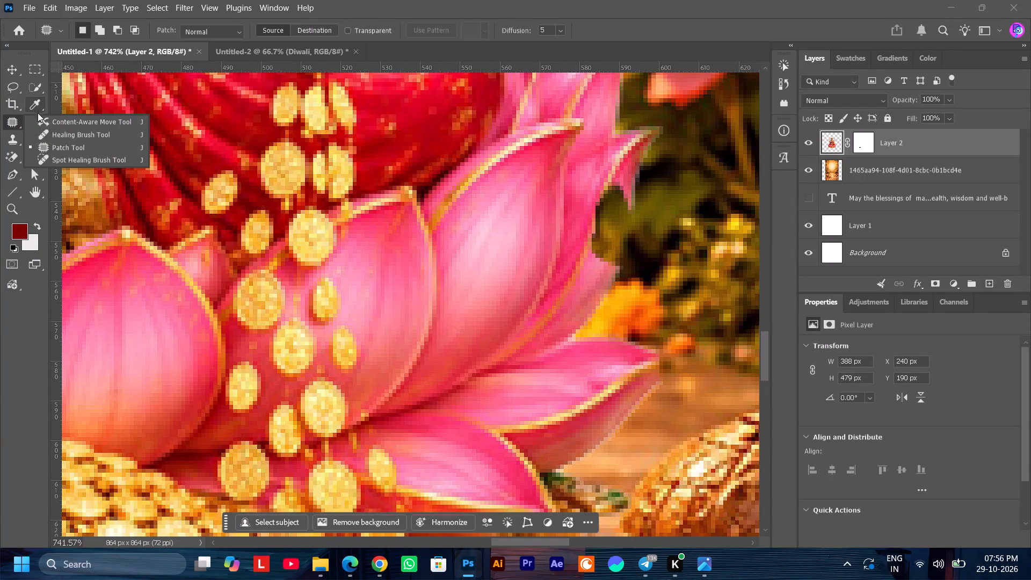
{"action": "left_click", "coordinate": [17, 121]}
{"action": "left_click", "coordinate": [14, 143]}
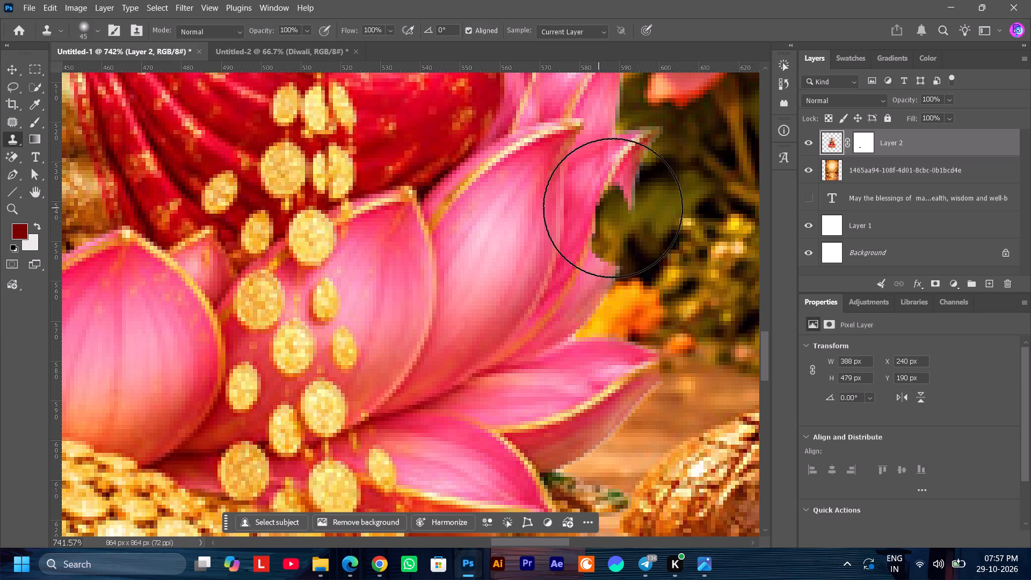
{"action": "key", "text": "bracketleft"}
{"action": "key", "text": "bracketleft"}
{"action": "key", "text": "bracketleft"}
{"action": "key", "text": "bracketleft"}
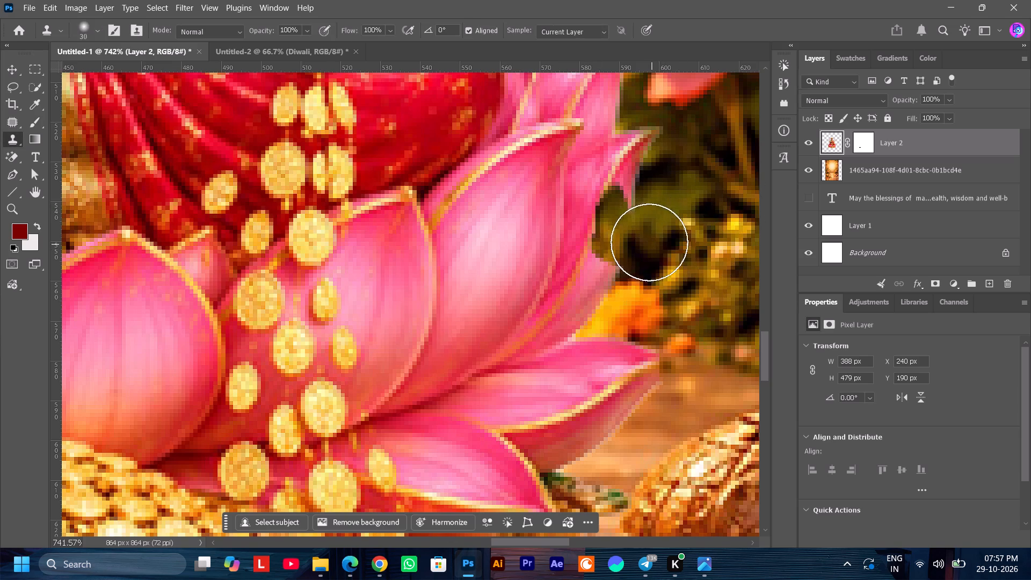
{"action": "key", "text": "bracketleft"}
{"action": "key", "text": "bracketleft"}
{"action": "key", "text": "bracketleft"}
{"action": "key", "text": "bracketleft"}
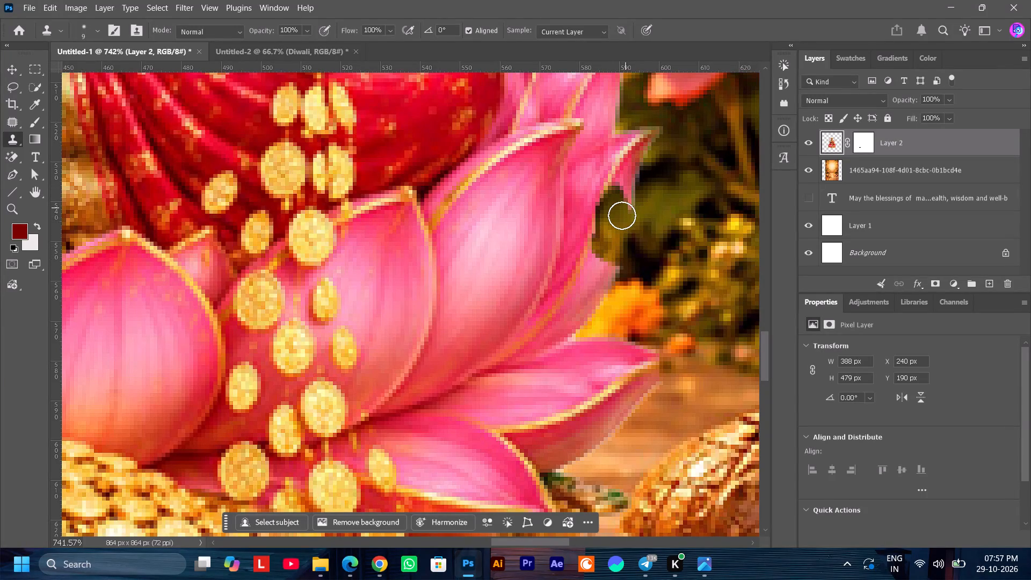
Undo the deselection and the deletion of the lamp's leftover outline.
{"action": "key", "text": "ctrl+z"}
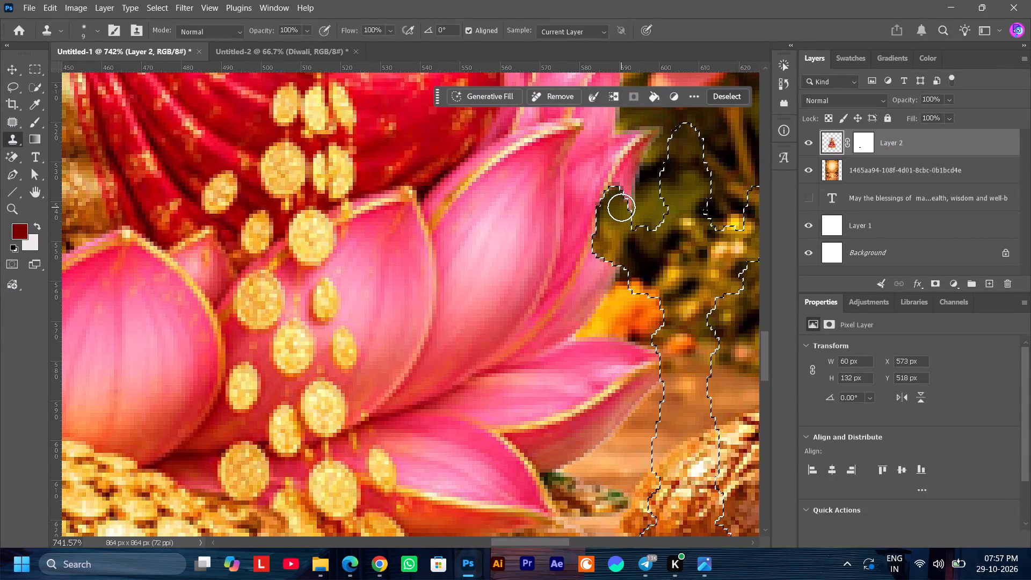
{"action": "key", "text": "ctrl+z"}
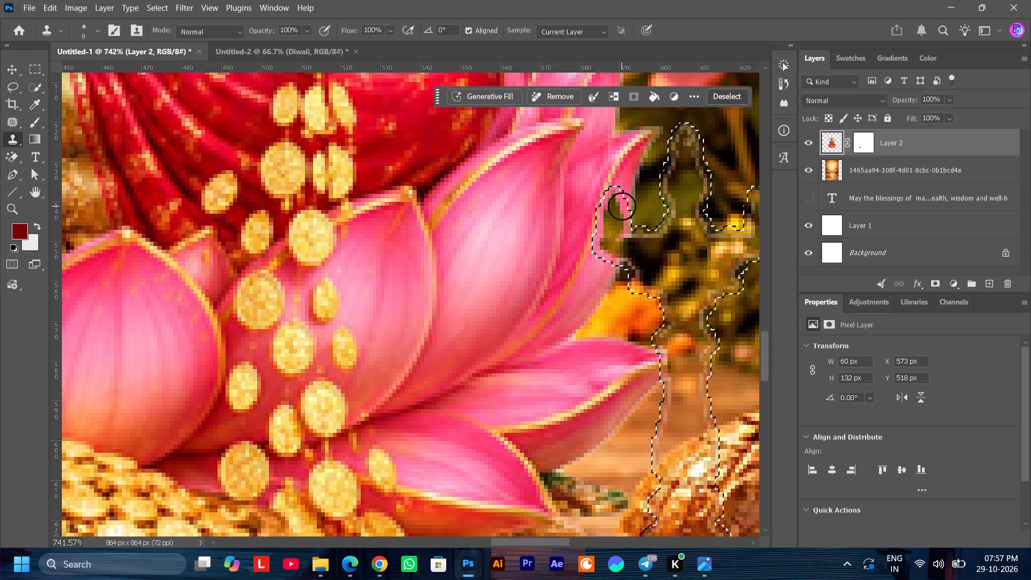
Lasso around the flame-shaped hole in the outer lotus petal to subtract it from the expanded selection.
{"action": "left_click", "coordinate": [13, 87]}
{"action": "scroll", "coordinate": [633, 199], "scroll_direction": "up", "scroll_amount": 4, "text": "alt"}
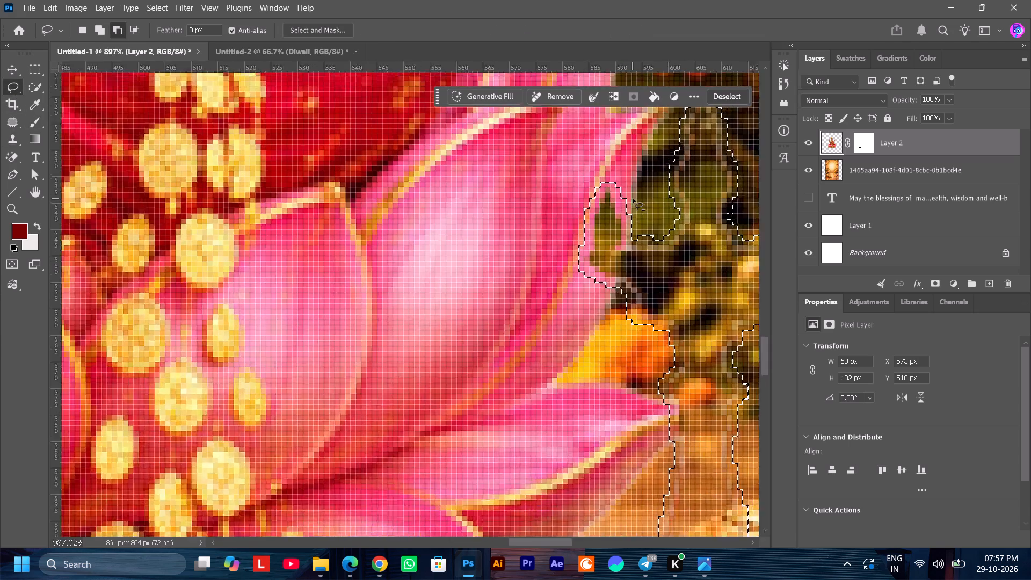
{"action": "scroll", "coordinate": [633, 199], "scroll_direction": "up", "scroll_amount": 1, "text": "alt"}
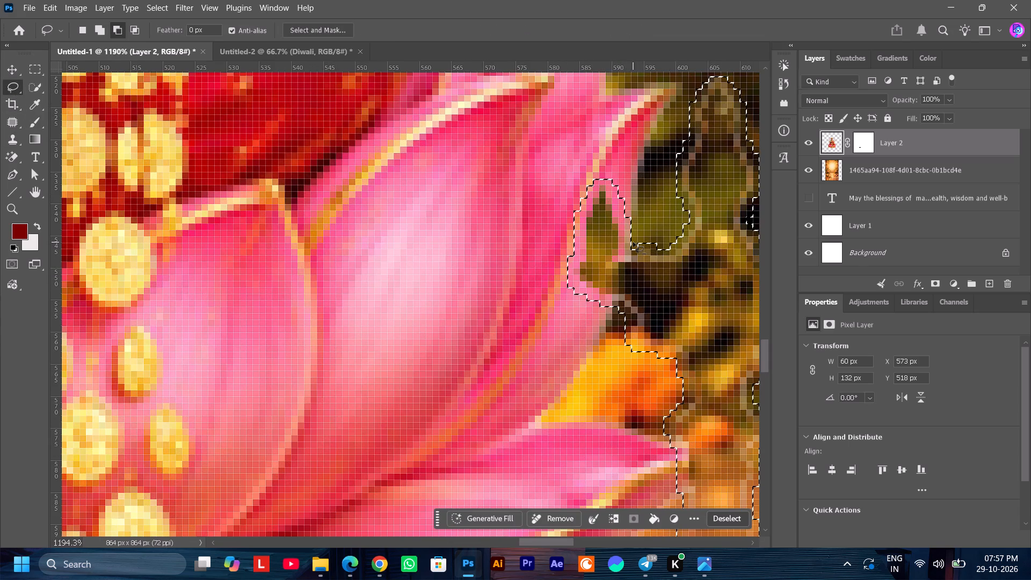
{"action": "left_click", "coordinate": [633, 242], "text": "alt"}
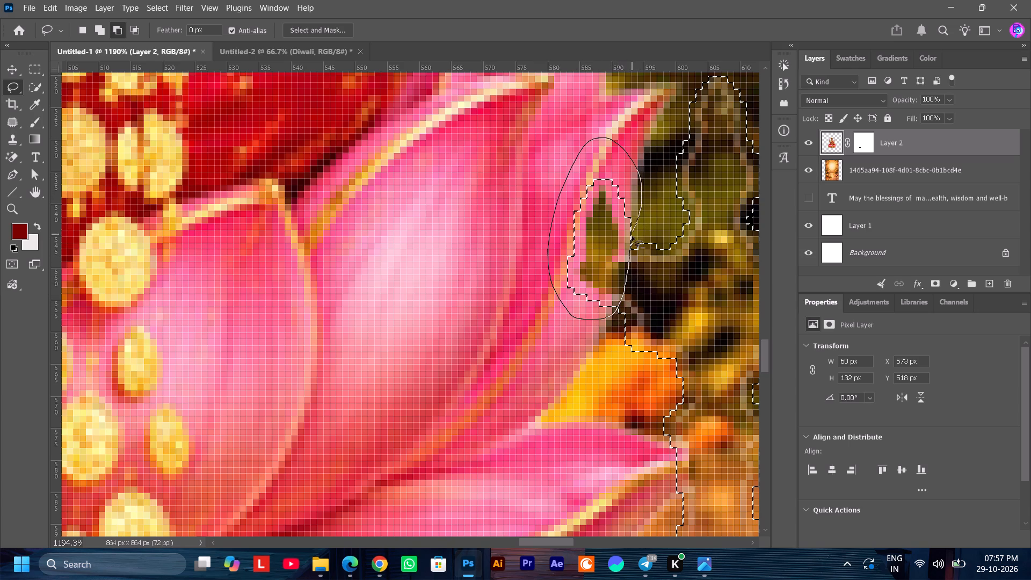
Delete the lamp's leftover outline from Layer 2 within the trimmed selection and deselect.
{"action": "scroll", "coordinate": [646, 218], "scroll_direction": "down", "scroll_amount": 3, "text": "alt"}
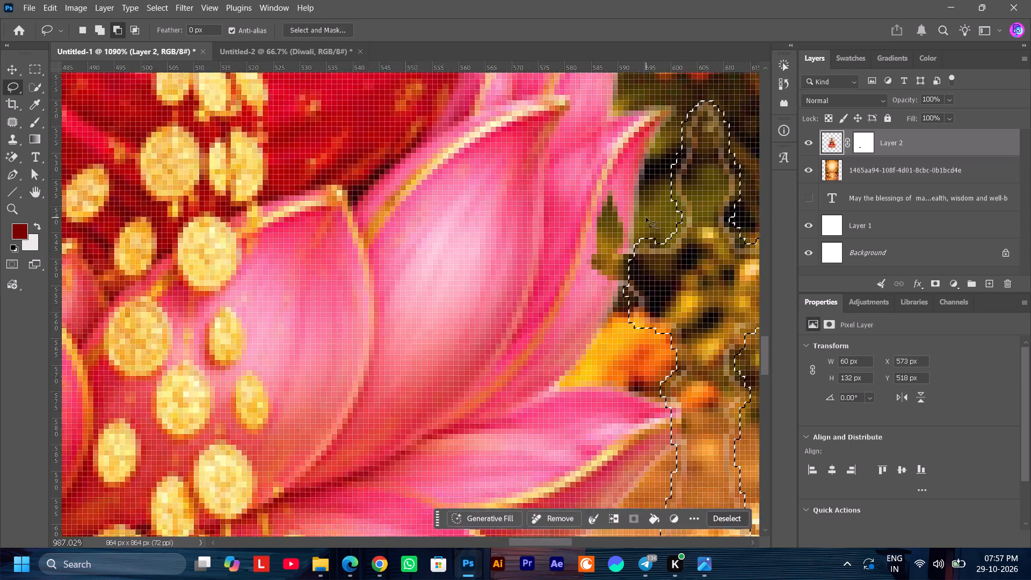
{"action": "scroll", "coordinate": [646, 218], "scroll_direction": "down", "scroll_amount": 2, "text": "alt"}
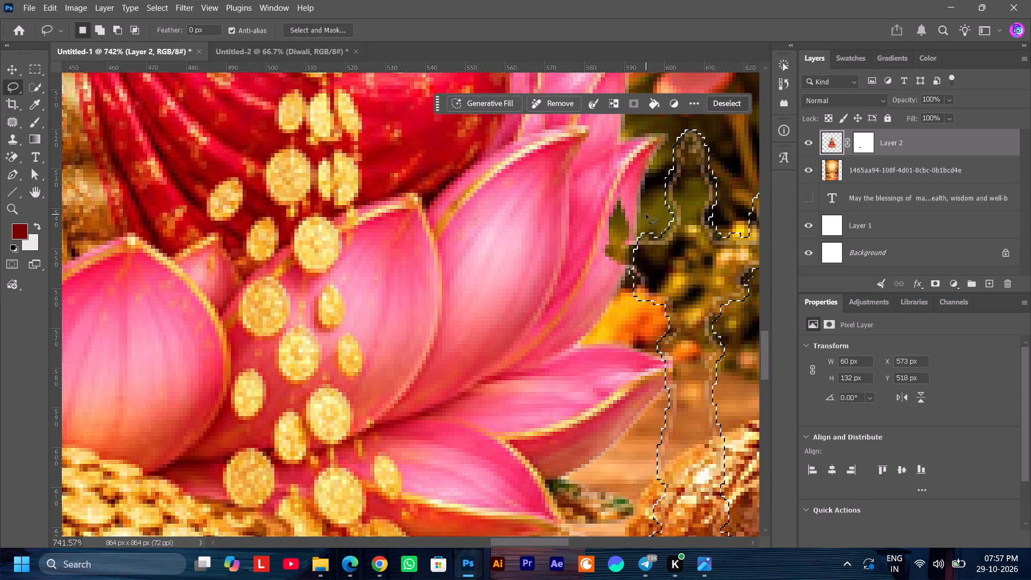
{"action": "key", "text": "Delete"}
{"action": "left_click", "coordinate": [635, 196]}
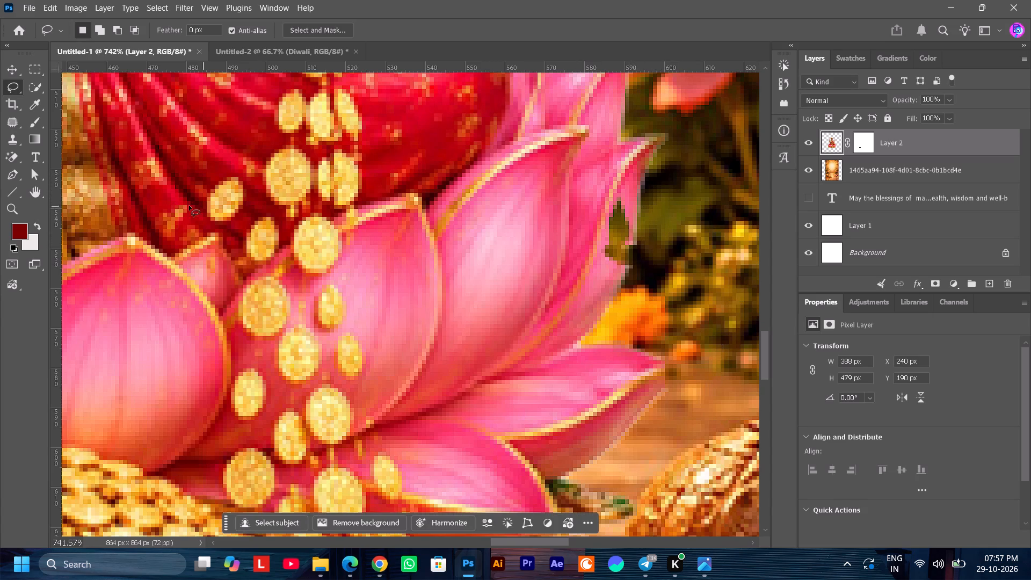
Fill the flame-shaped hole in the outer lotus petal by cloning nearby pink petal texture with the 9 px Clone Stamp.
{"action": "left_click", "coordinate": [10, 137]}
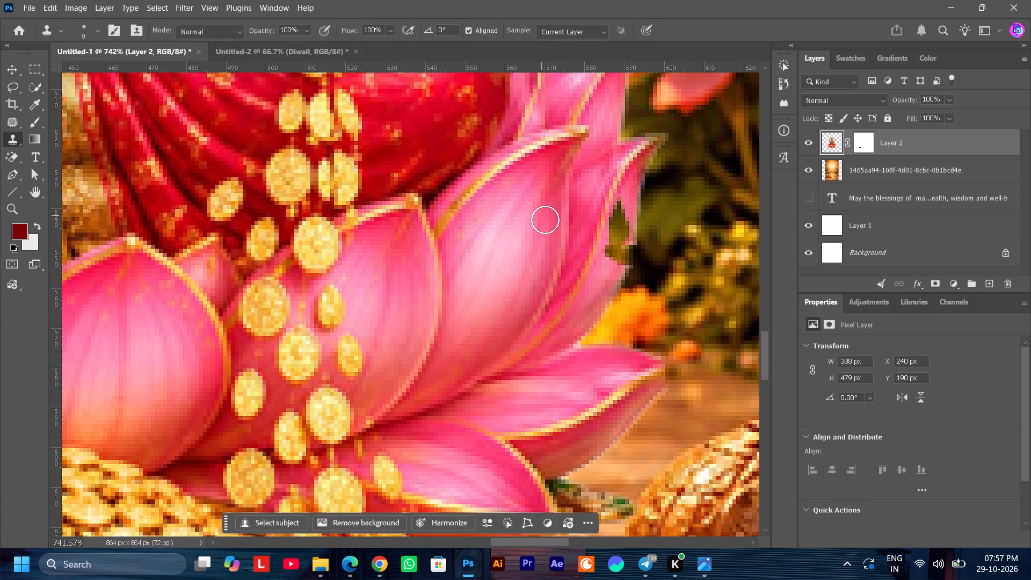
{"action": "scroll", "coordinate": [668, 273], "scroll_direction": "up", "scroll_amount": 3, "text": "alt"}
{"action": "scroll", "coordinate": [607, 258], "scroll_direction": "up", "scroll_amount": 2, "text": "alt"}
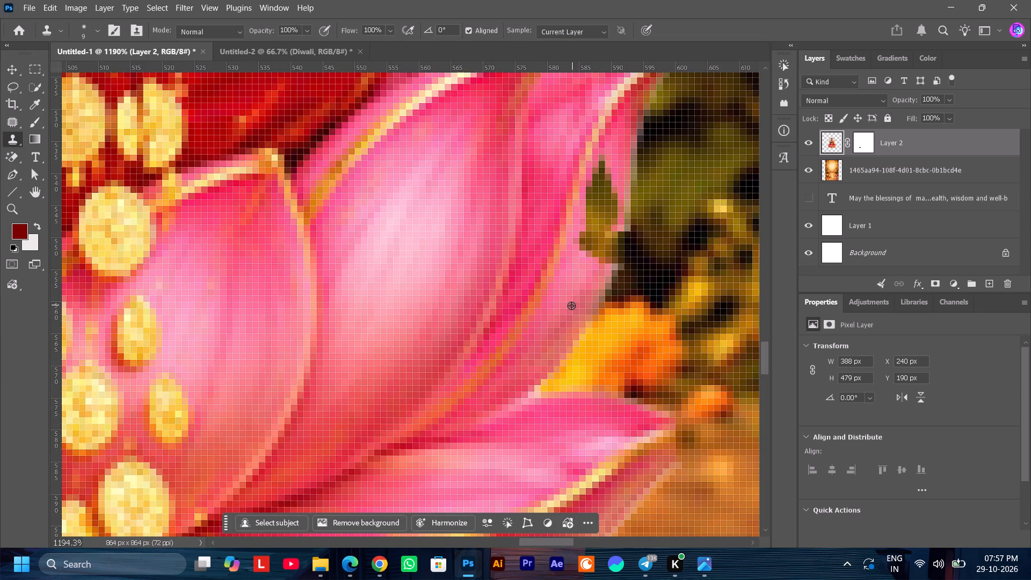
{"action": "left_click", "coordinate": [584, 299], "text": "alt"}
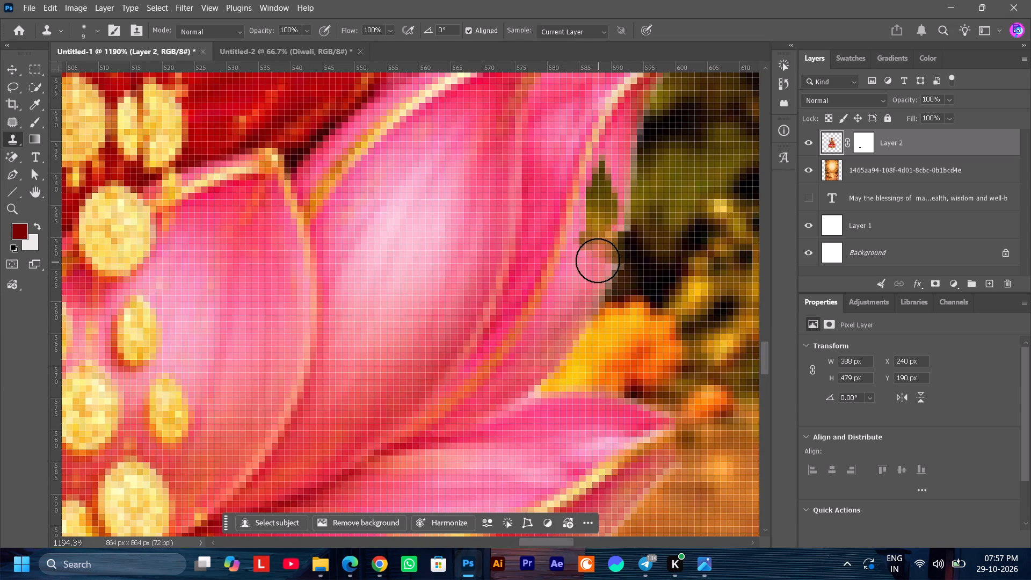
{"action": "left_click_drag", "start_coordinate": [598, 260], "coordinate": [598, 249]}
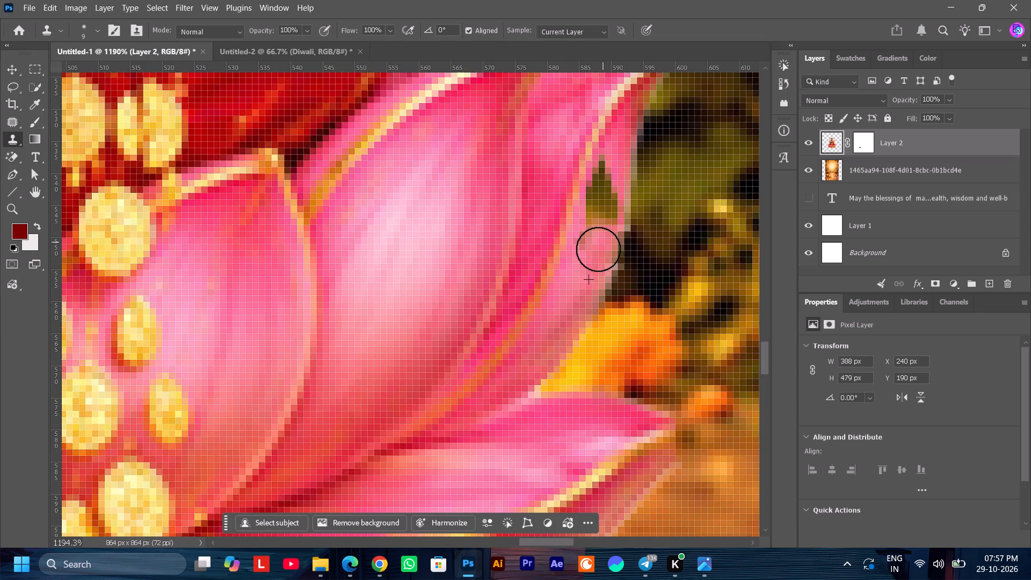
{"action": "left_click_drag", "start_coordinate": [598, 249], "coordinate": [590, 233]}
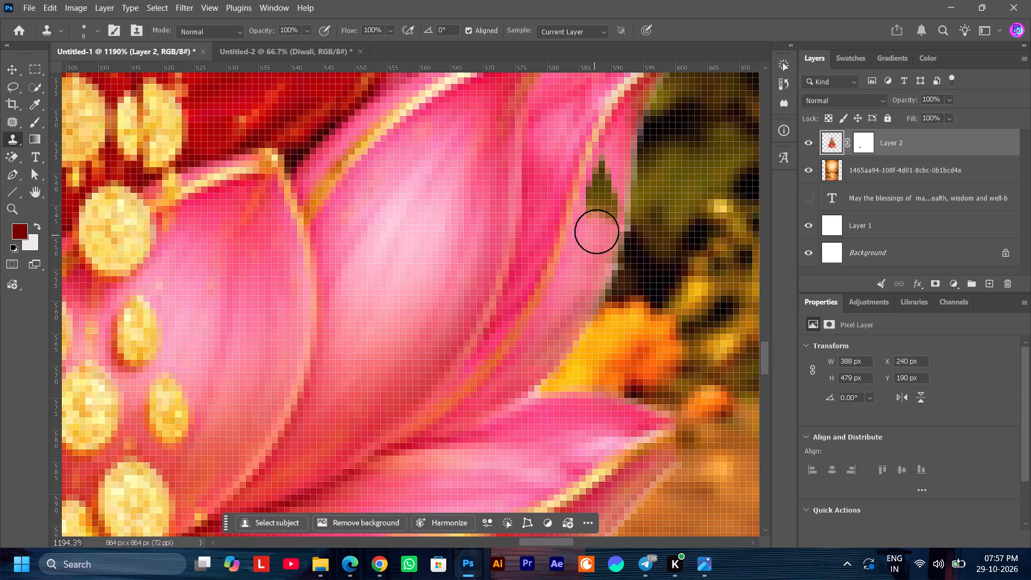
{"action": "left_click", "coordinate": [568, 305], "text": "alt"}
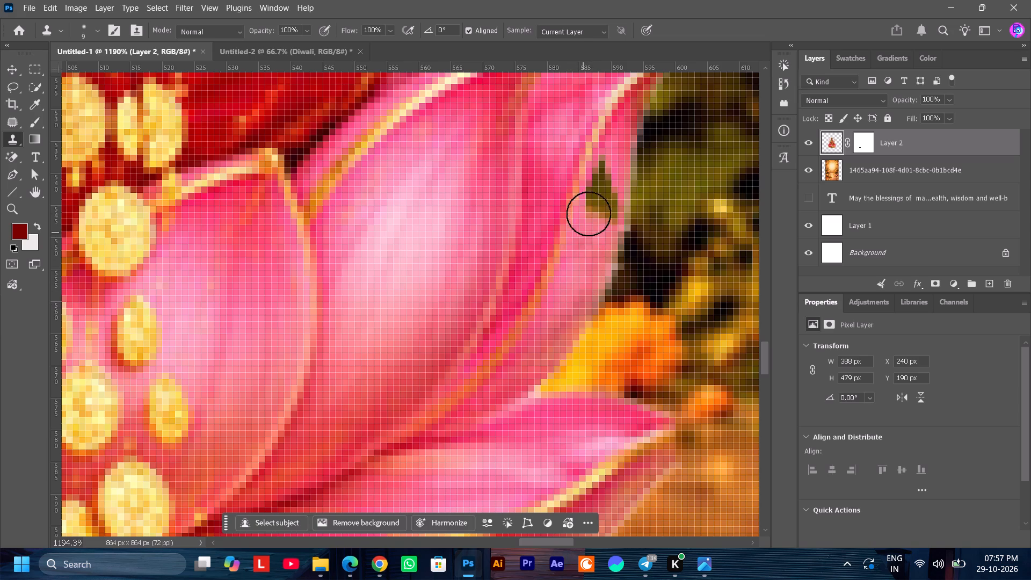
{"action": "left_click_drag", "start_coordinate": [593, 211], "coordinate": [603, 168]}
{"action": "left_click", "coordinate": [609, 218]}
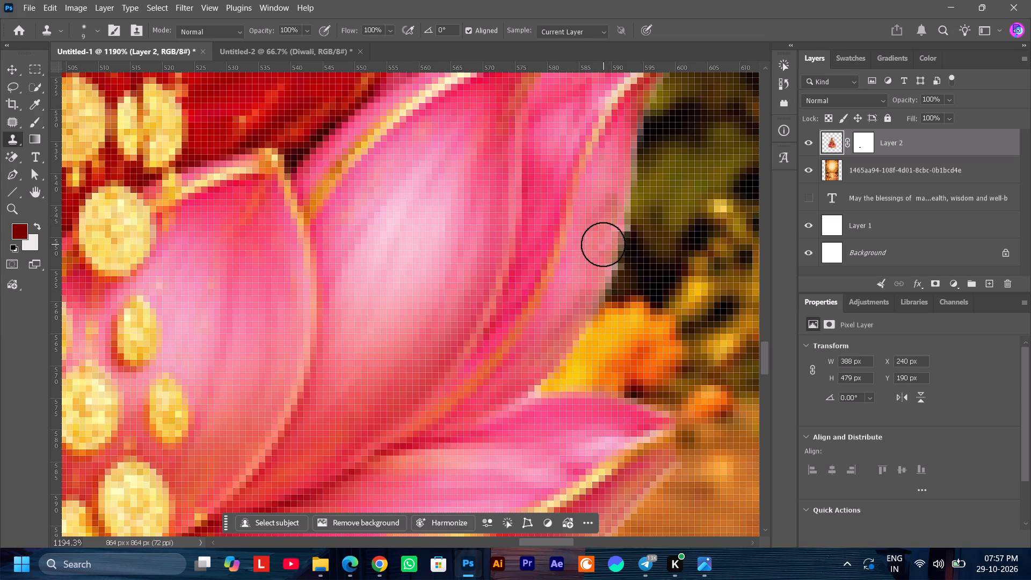
{"action": "left_click", "coordinate": [602, 245]}
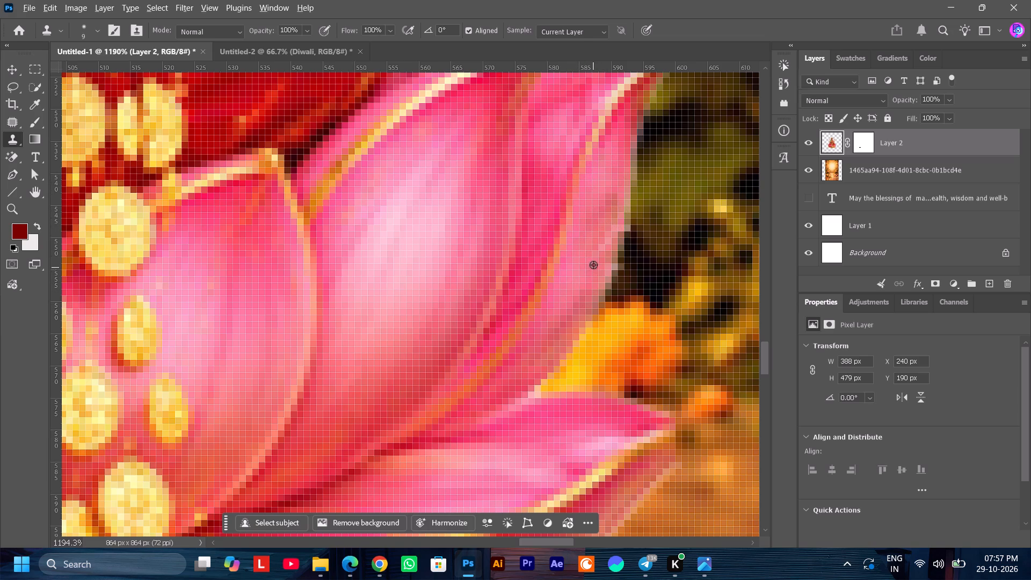
{"action": "left_click", "coordinate": [593, 262], "text": "alt"}
{"action": "left_click", "coordinate": [604, 246]}
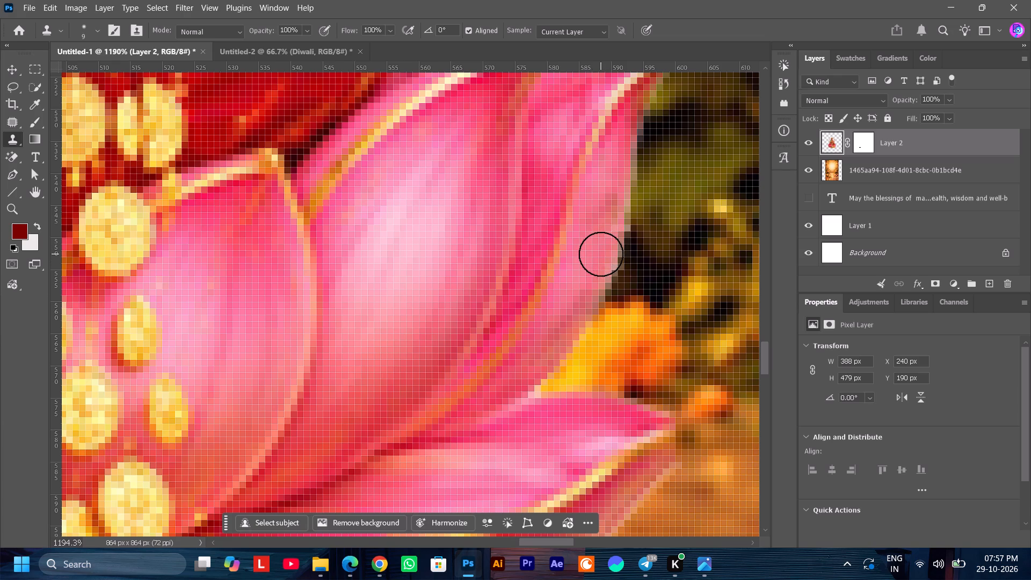
Clone one more dab of pink petal texture near the outer lotus petal's edge.
{"action": "left_click", "coordinate": [599, 256]}
Inspect the retouched lotus petals against the surrounding flowers, coins and diyas, close up and within the whole poster.
{"action": "scroll", "coordinate": [596, 238], "scroll_direction": "down", "scroll_amount": 6, "text": "alt"}
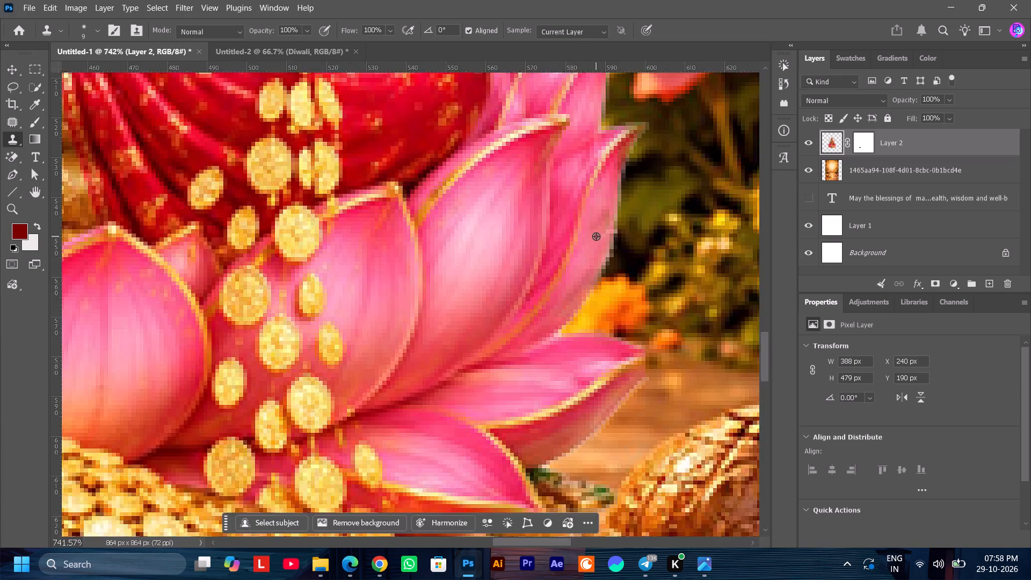
{"action": "scroll", "coordinate": [596, 236], "scroll_direction": "down", "scroll_amount": 7, "text": "alt"}
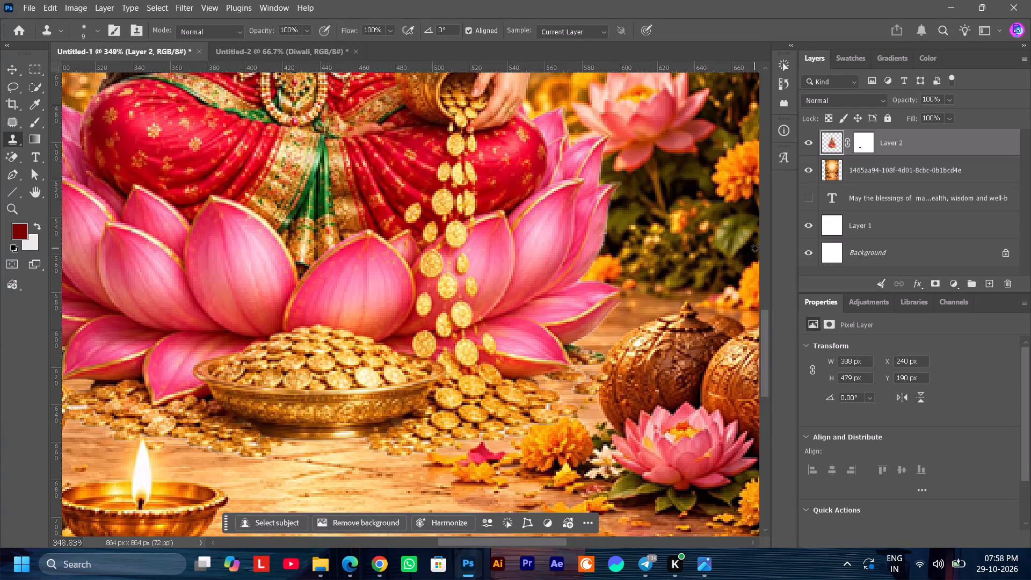
{"action": "scroll", "coordinate": [547, 299], "scroll_direction": "up", "scroll_amount": 11, "text": "ctrl"}
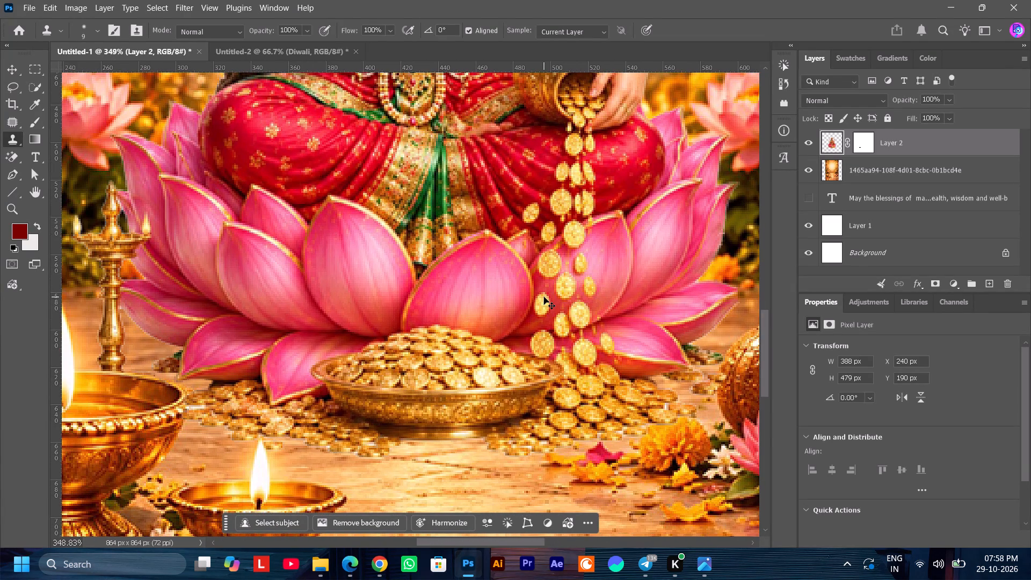
{"action": "scroll", "coordinate": [544, 297], "scroll_direction": "down", "scroll_amount": 12, "text": "ctrl"}
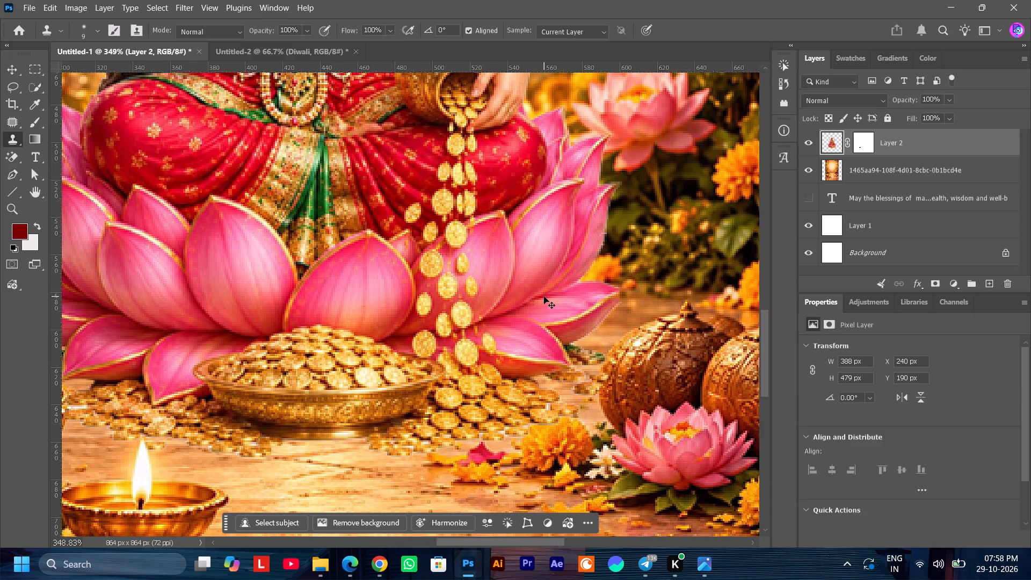
{"action": "scroll", "coordinate": [544, 290], "scroll_direction": "down", "scroll_amount": 9, "text": "alt"}
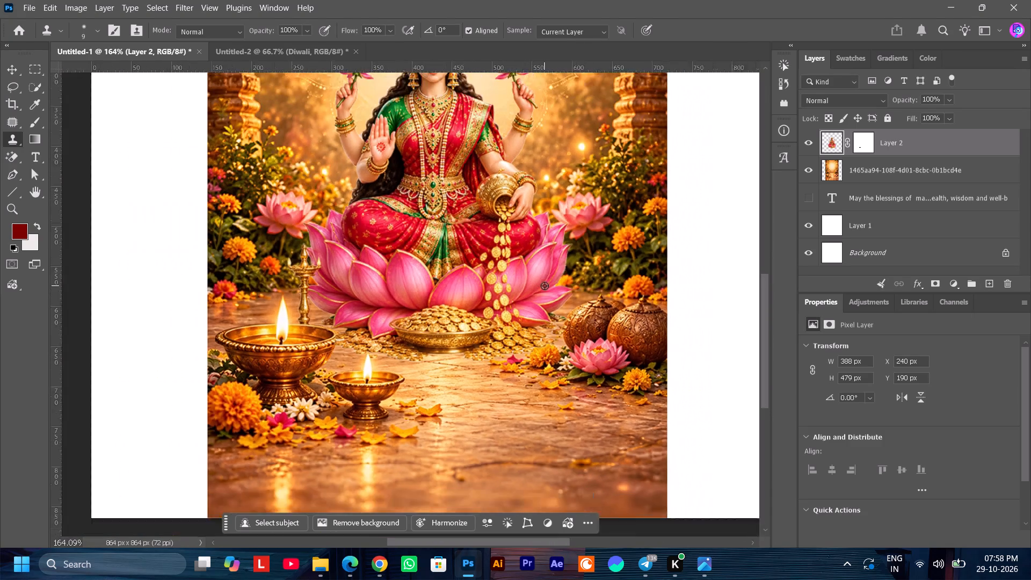
{"action": "scroll", "coordinate": [544, 286], "scroll_direction": "down", "scroll_amount": 3, "text": "alt"}
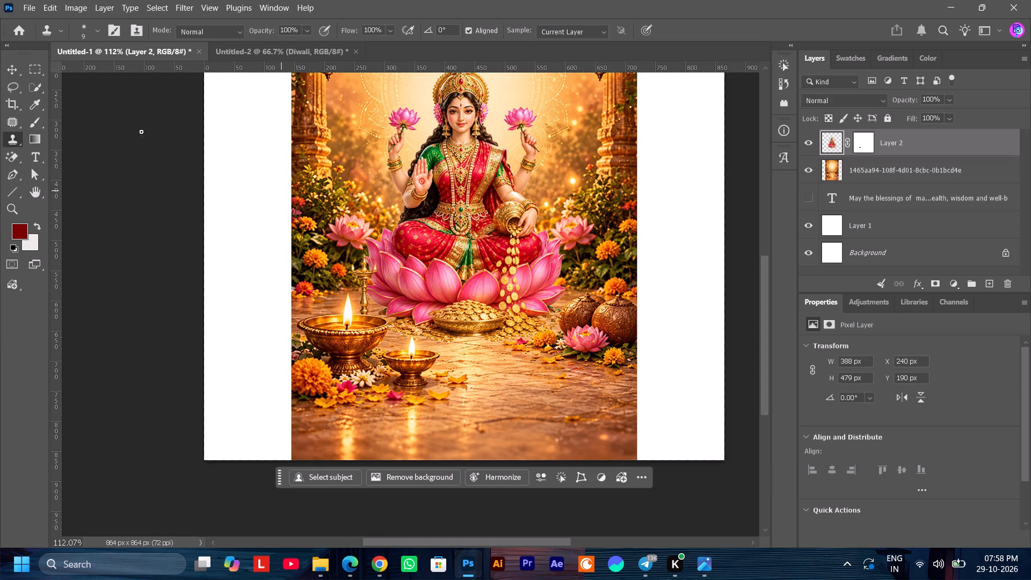
Select the standing brass lamp beside the lotus on Layer 2 using Quick Selection with an 8 px brush.
{"action": "left_click", "coordinate": [15, 69]}
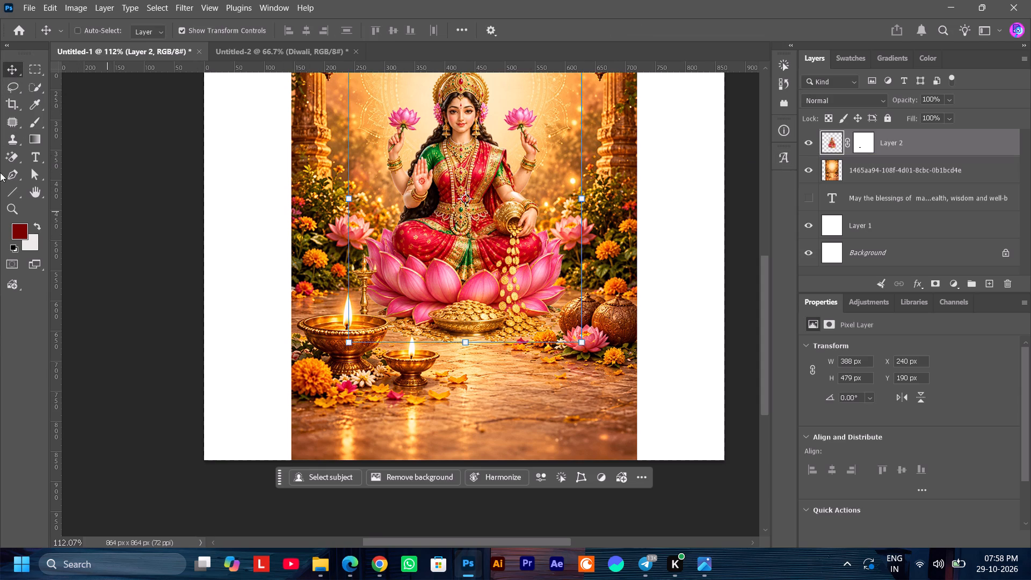
{"action": "left_click", "coordinate": [32, 85]}
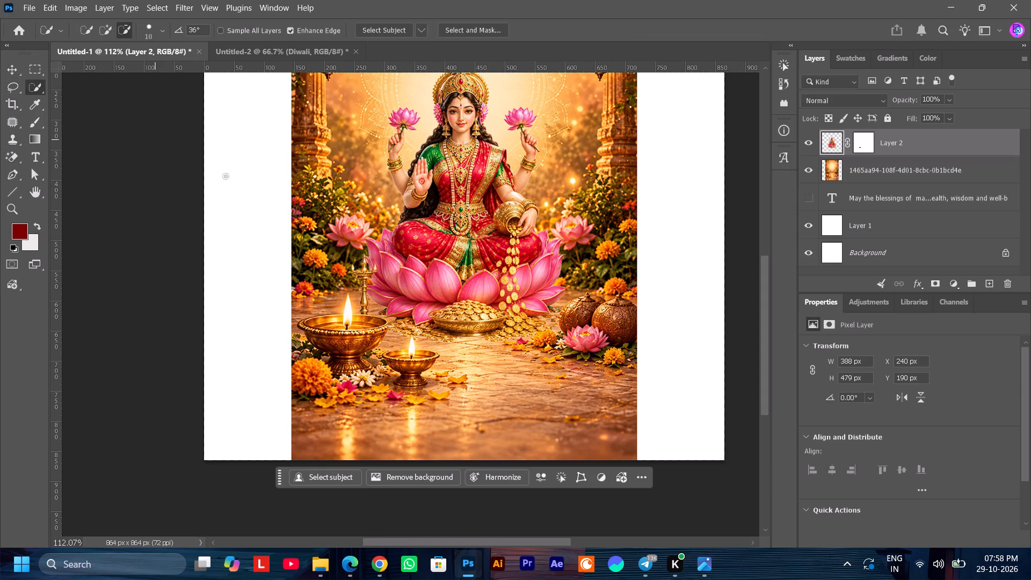
{"action": "scroll", "coordinate": [363, 291], "scroll_direction": "up", "scroll_amount": 11, "text": "alt"}
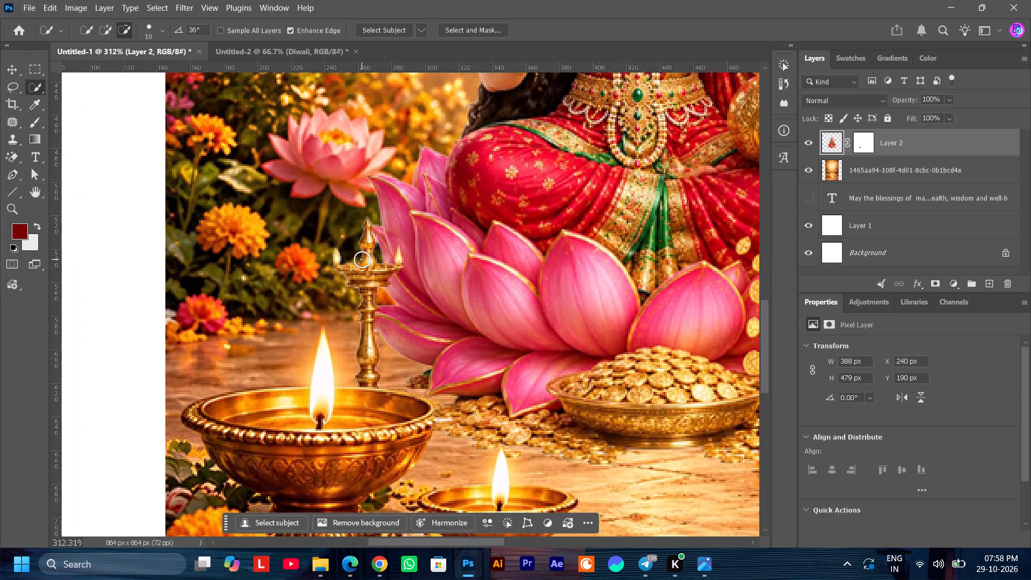
{"action": "scroll", "coordinate": [362, 259], "scroll_direction": "up", "scroll_amount": 6, "text": "alt"}
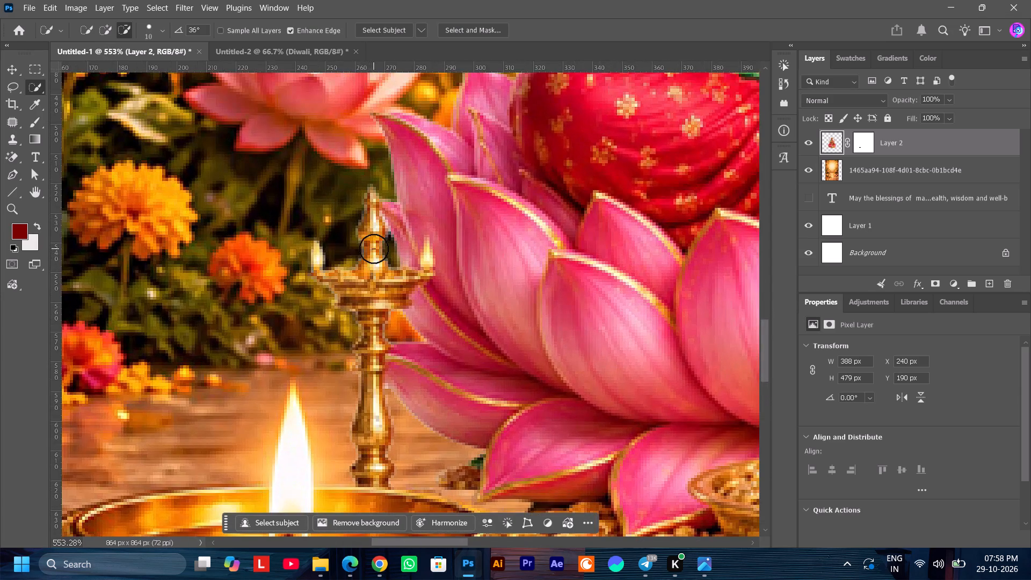
{"action": "key", "text": "bracketleft"}
{"action": "key", "text": "bracketleft"}
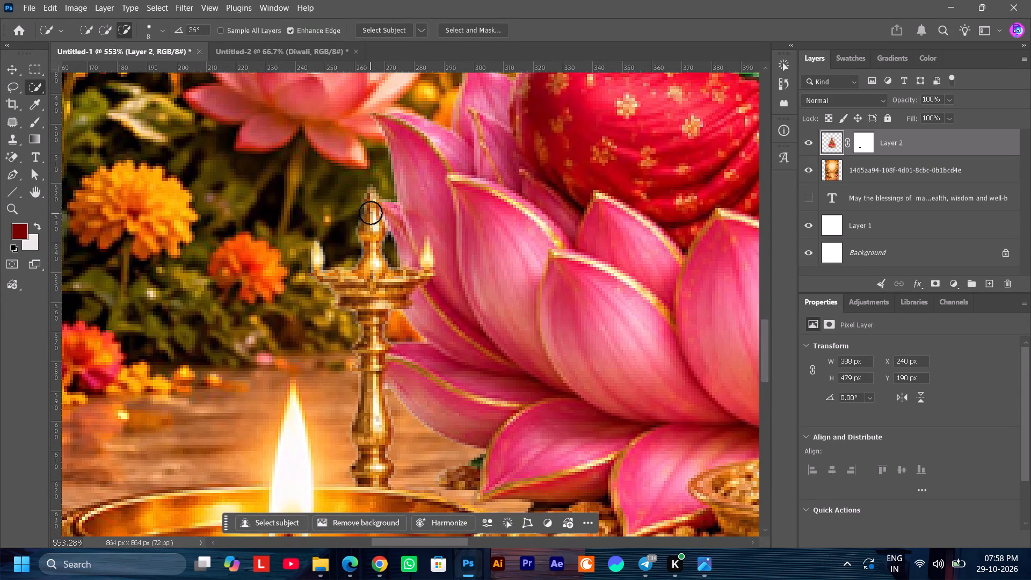
{"action": "left_click_drag", "start_coordinate": [371, 202], "coordinate": [375, 342]}
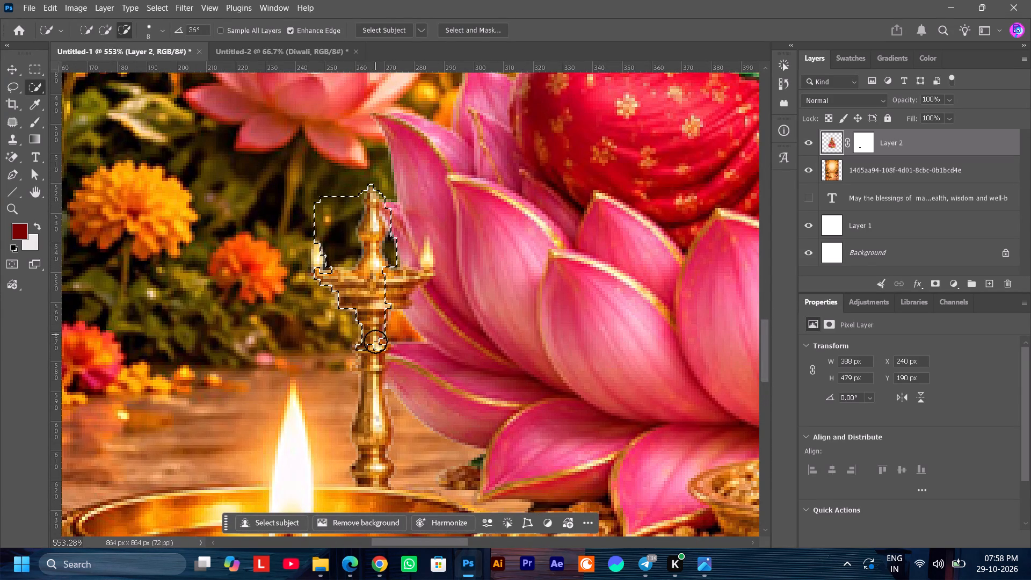
{"action": "left_click_drag", "start_coordinate": [375, 342], "coordinate": [367, 471]}
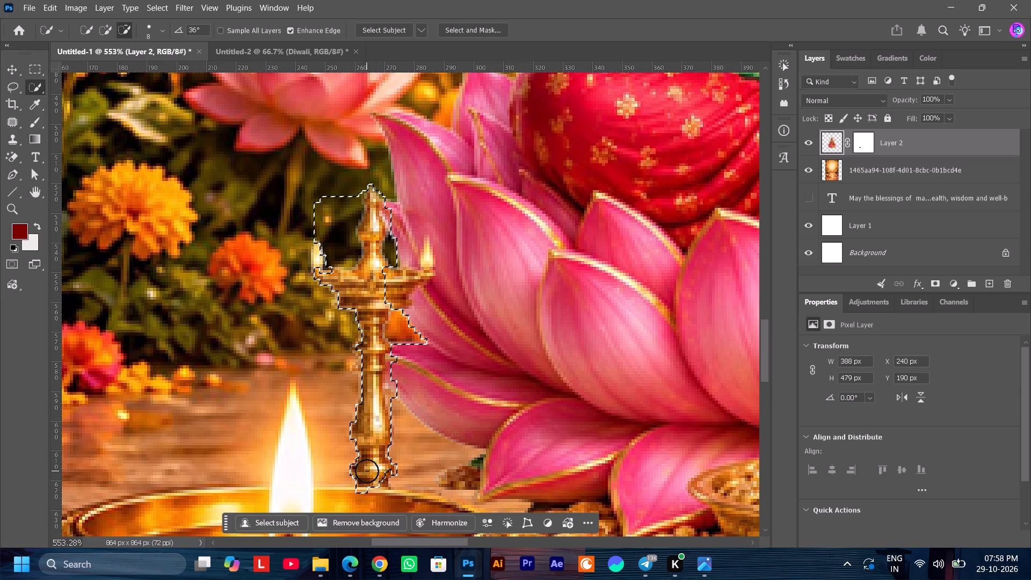
{"action": "left_click_drag", "start_coordinate": [367, 471], "coordinate": [378, 470]}
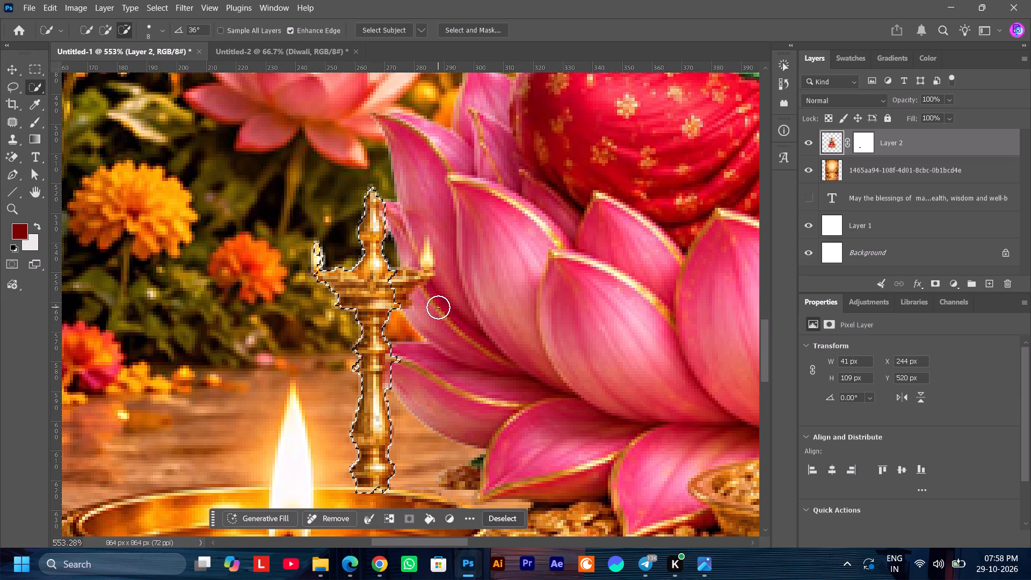
Refine the lamp selection with the Lasso so it includes the full bowl and closely follows both small flames.
{"action": "scroll", "coordinate": [393, 286], "scroll_direction": "up", "scroll_amount": 7, "text": "alt"}
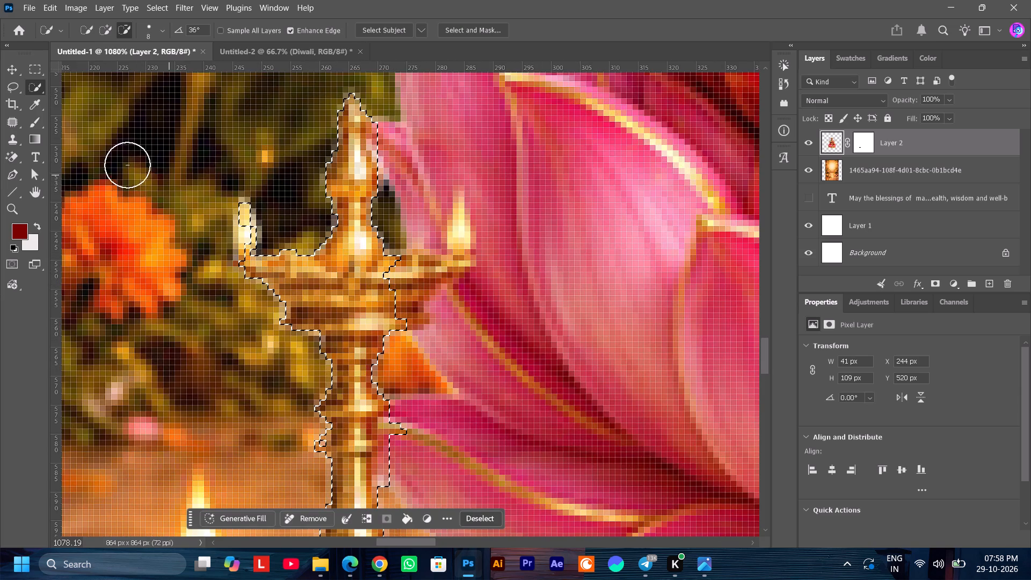
{"action": "left_click", "coordinate": [12, 84]}
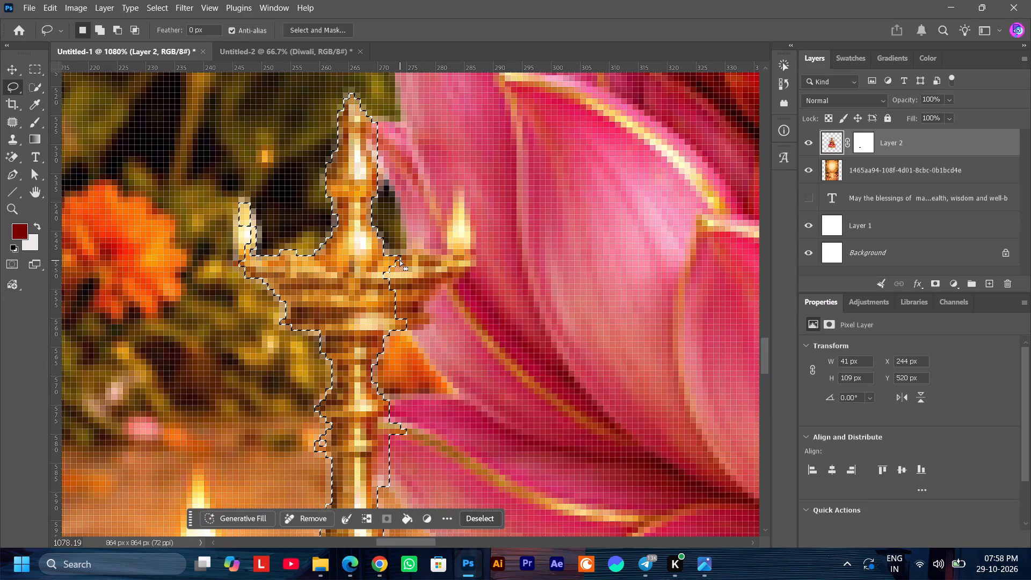
{"action": "left_click", "coordinate": [379, 260], "text": "shift"}
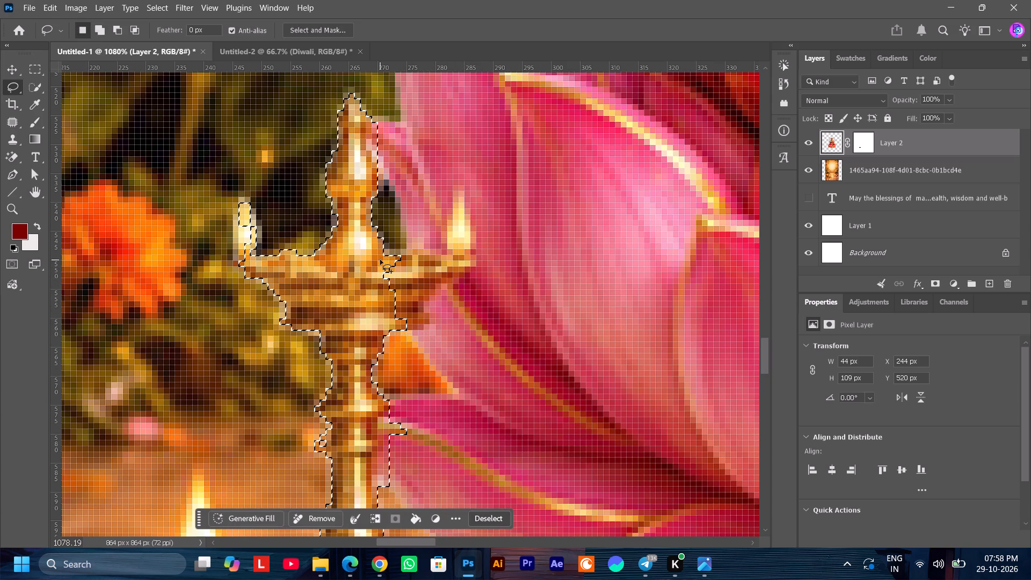
{"action": "left_click", "coordinate": [475, 222], "text": "alt"}
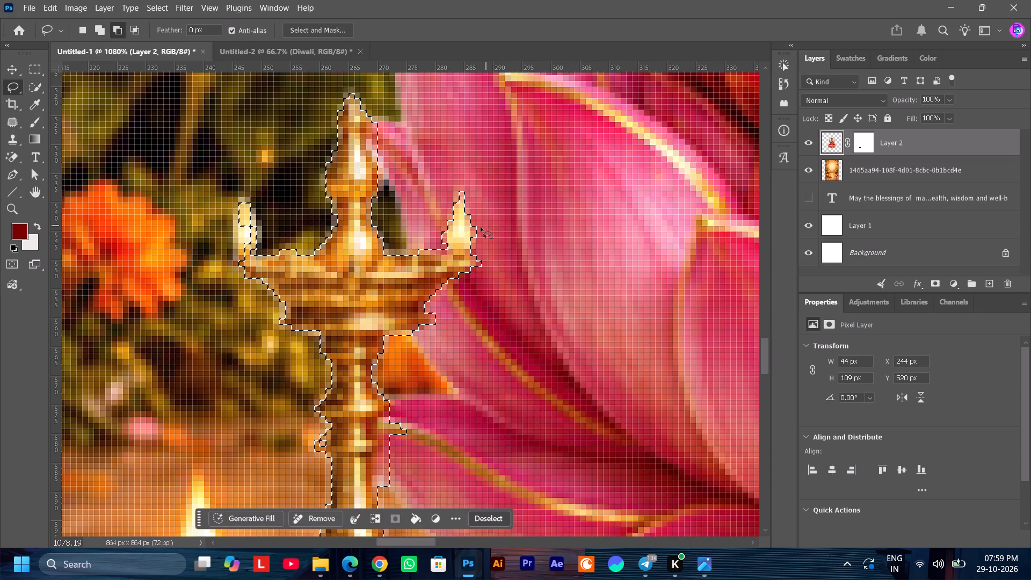
{"action": "left_click_drag", "start_coordinate": [474, 219], "coordinate": [483, 244], "text": "alt"}
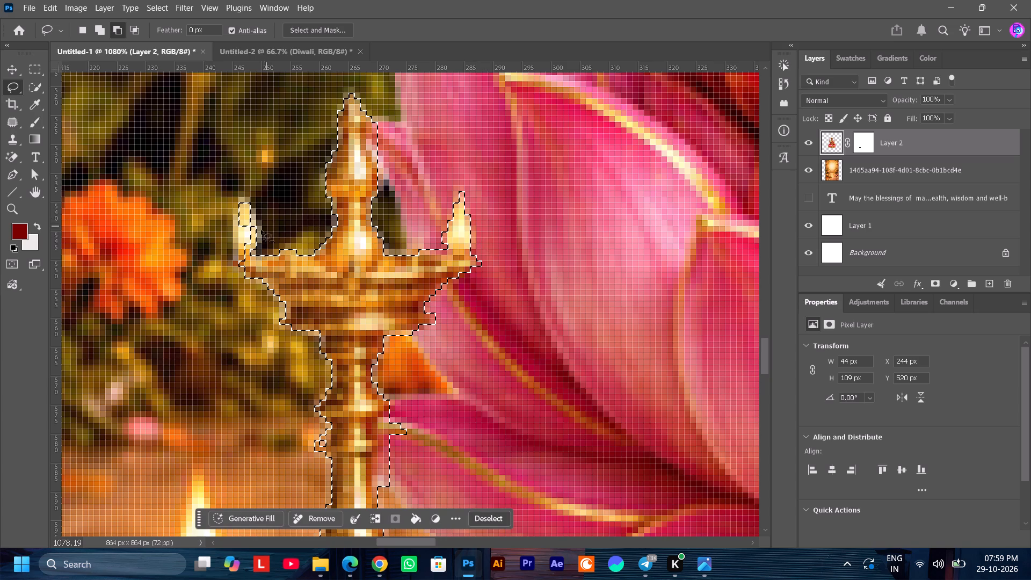
{"action": "left_click", "coordinate": [248, 263], "text": "shift"}
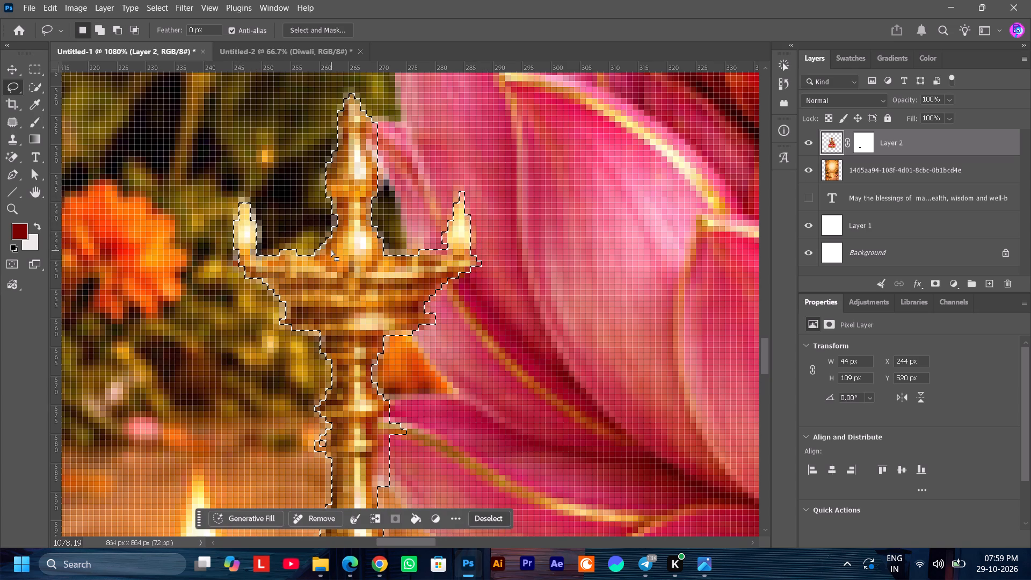
Subtract the pink petal area and stray background beside the lamp's stem from the selection with the Lasso.
{"action": "scroll", "coordinate": [398, 269], "scroll_direction": "down", "scroll_amount": 14}
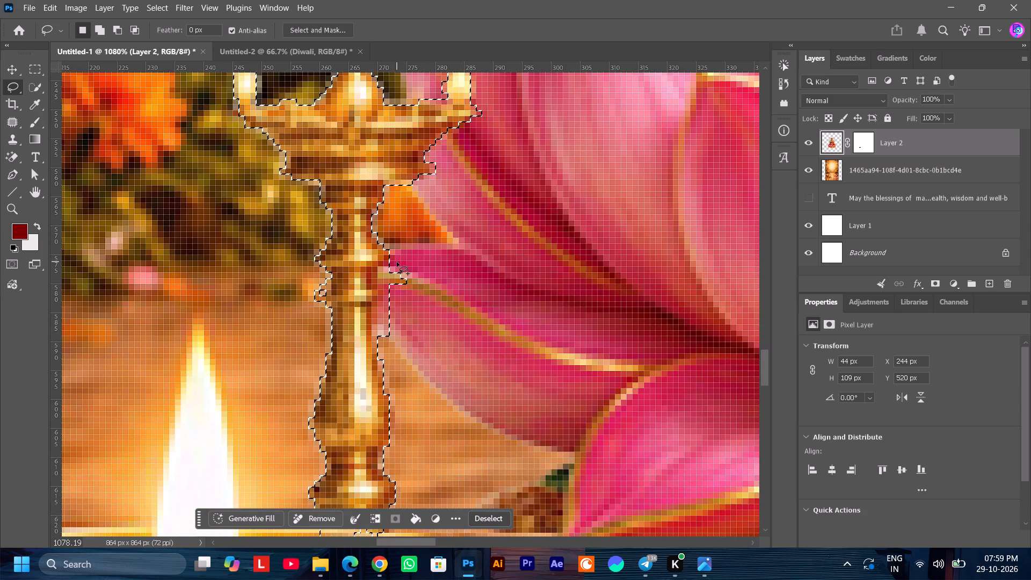
{"action": "left_click", "coordinate": [395, 263], "text": "shift"}
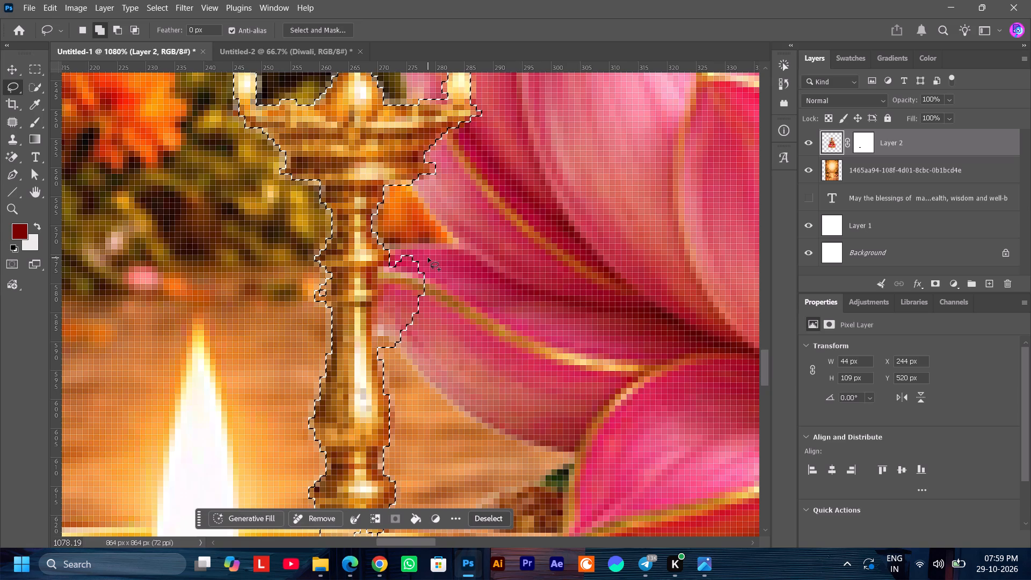
{"action": "key", "text": "ctrl+z"}
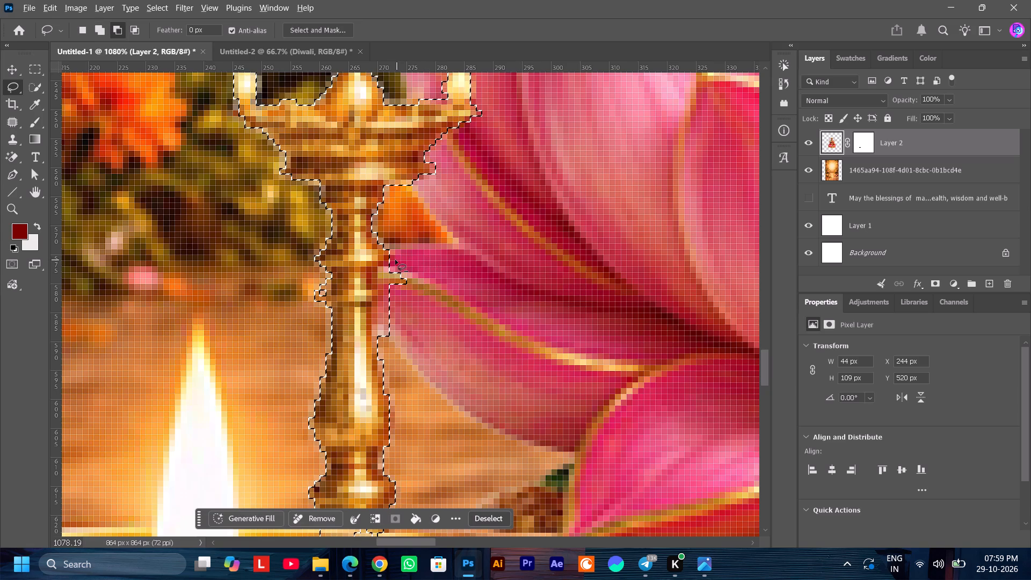
{"action": "left_click", "coordinate": [393, 254], "text": "alt"}
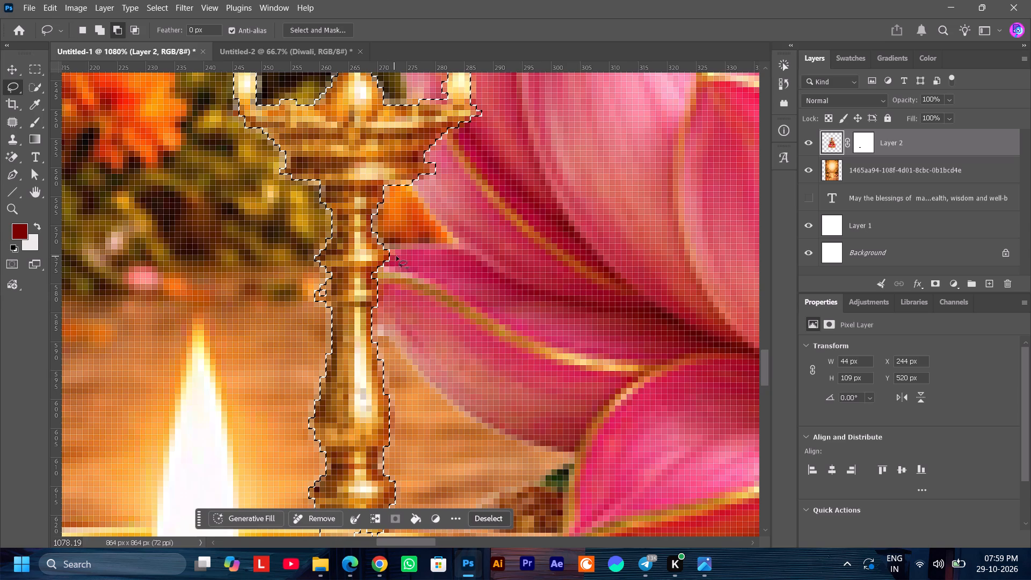
{"action": "left_click", "coordinate": [321, 281], "text": "alt"}
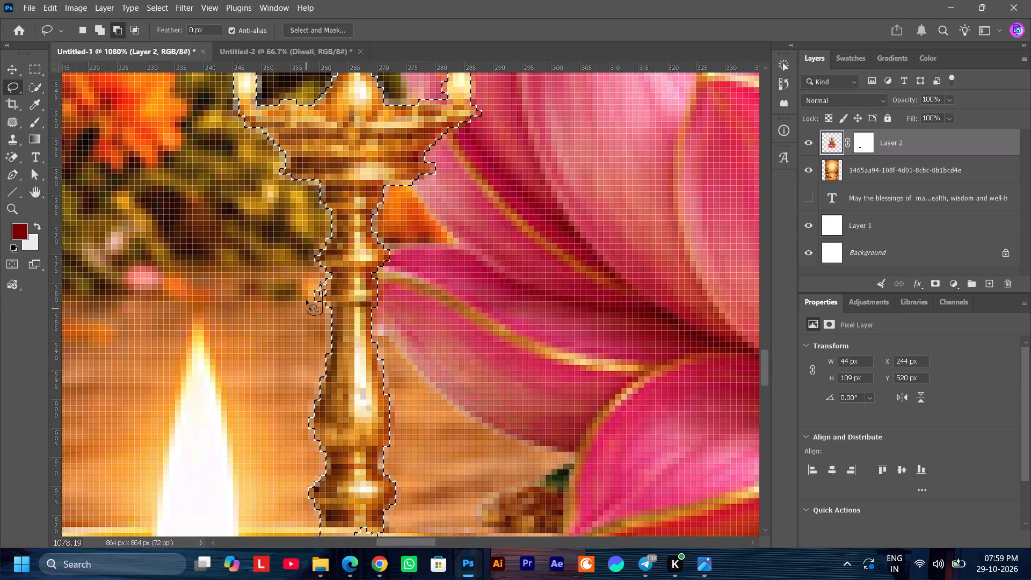
Subtract the strip of diya rim beneath the lamp's base from the selection with the Lasso.
{"action": "scroll", "coordinate": [412, 306], "scroll_direction": "down", "scroll_amount": 5}
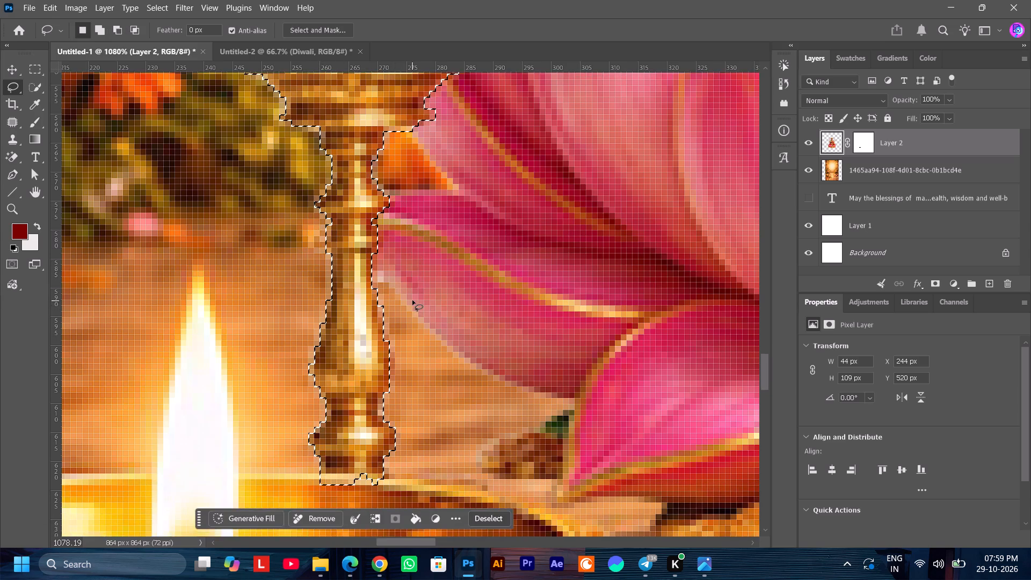
{"action": "scroll", "coordinate": [412, 300], "scroll_direction": "down", "scroll_amount": 5}
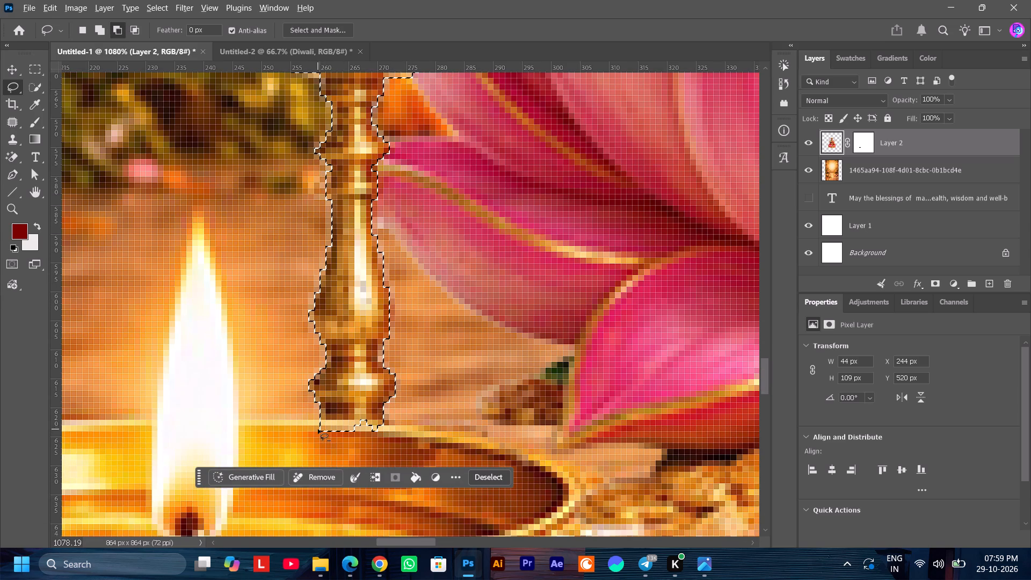
{"action": "left_click_drag", "start_coordinate": [316, 418], "coordinate": [343, 418], "text": "alt"}
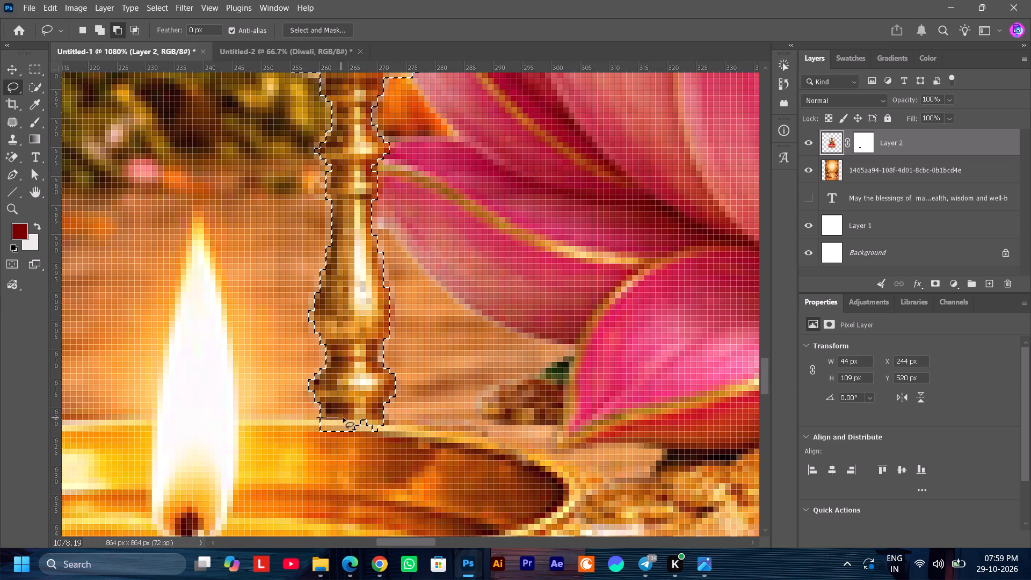
{"action": "left_click_drag", "start_coordinate": [343, 418], "coordinate": [331, 437], "text": "alt"}
{"action": "left_click_drag", "start_coordinate": [331, 437], "coordinate": [315, 411], "text": "alt"}
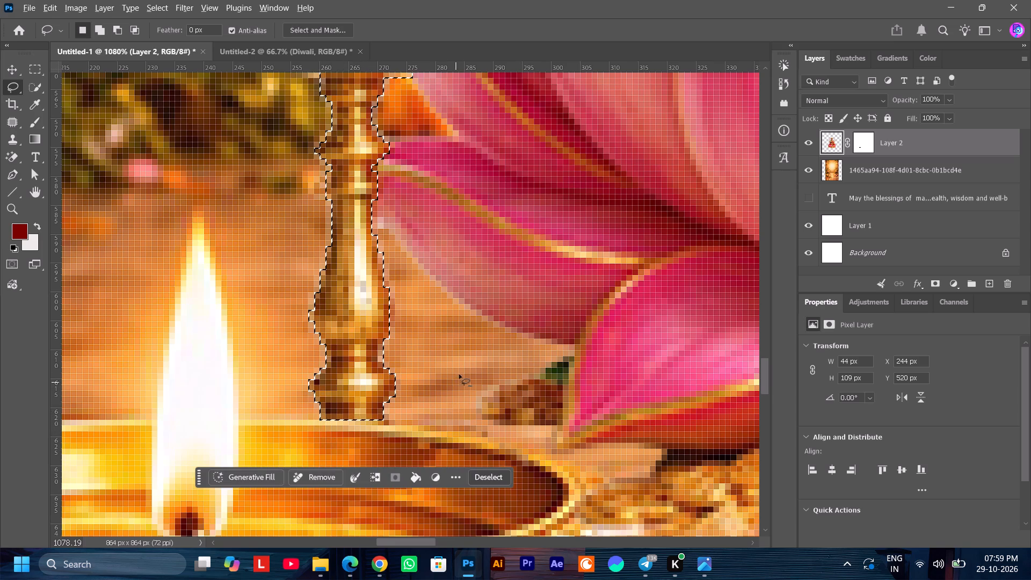
Duplicate the selected brass lamp within Layer 2 and place the copy on the opposite side of the lotus, beside the carved brown pot.
{"action": "scroll", "coordinate": [463, 351], "scroll_direction": "down", "scroll_amount": 14, "text": "alt"}
{"action": "scroll", "coordinate": [472, 315], "scroll_direction": "down", "scroll_amount": 20, "text": "ctrl"}
{"action": "scroll", "coordinate": [472, 315], "scroll_direction": "down", "scroll_amount": 4, "text": "ctrl"}
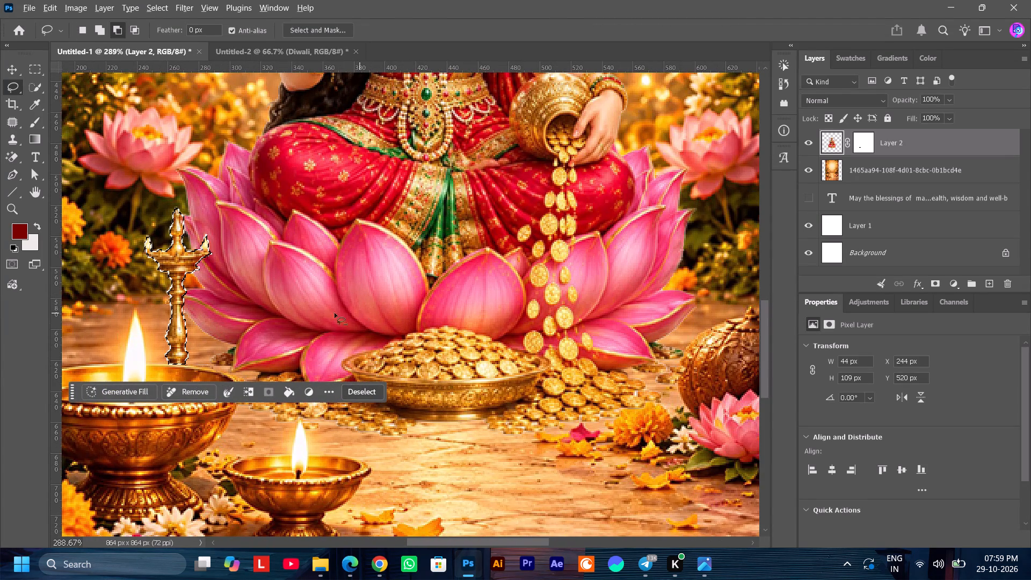
{"action": "left_click", "coordinate": [14, 67]}
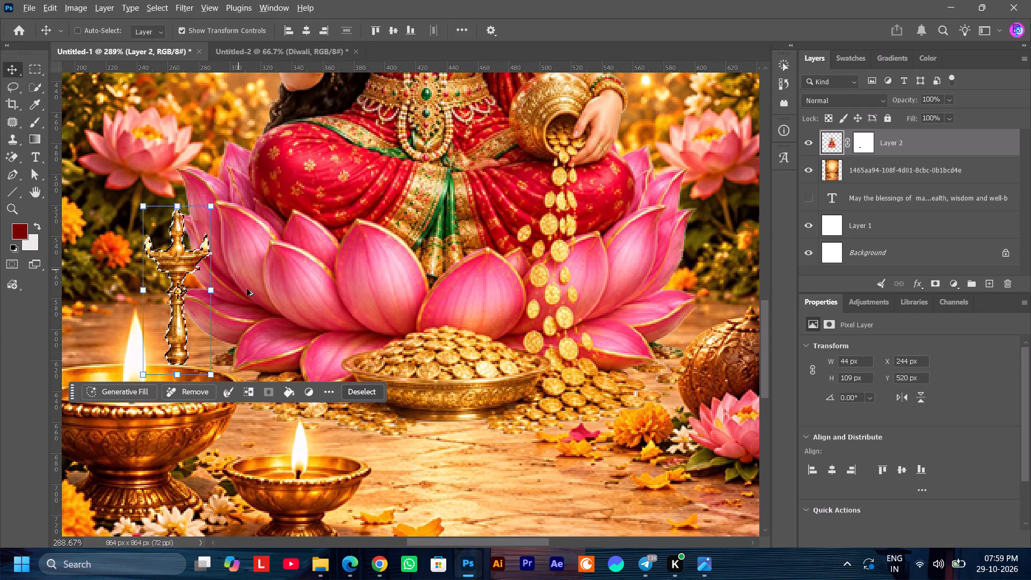
{"action": "left_click_drag", "start_coordinate": [176, 339], "coordinate": [327, 350], "text": "alt"}
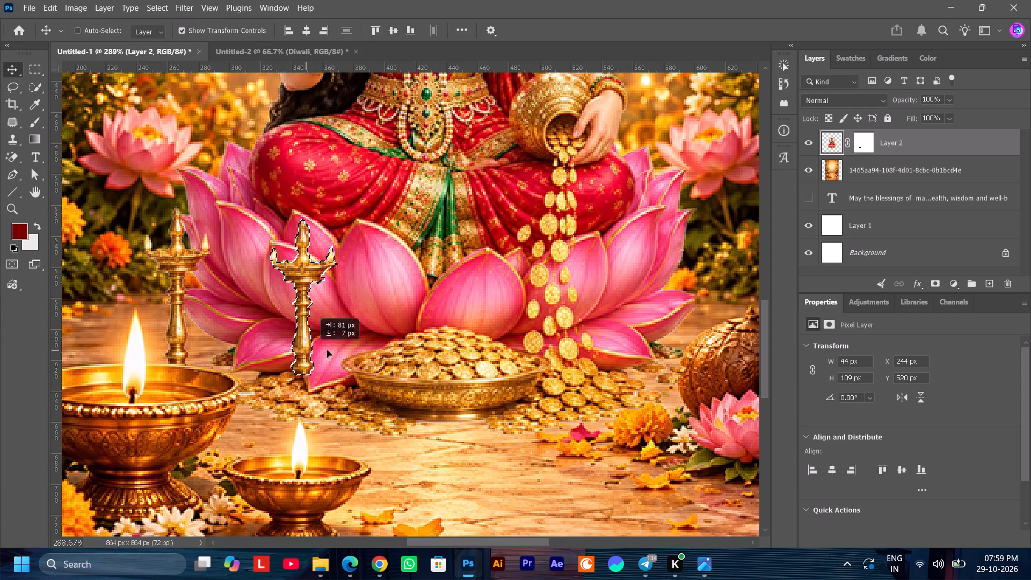
{"action": "left_click_drag", "start_coordinate": [327, 350], "coordinate": [694, 315], "text": "alt"}
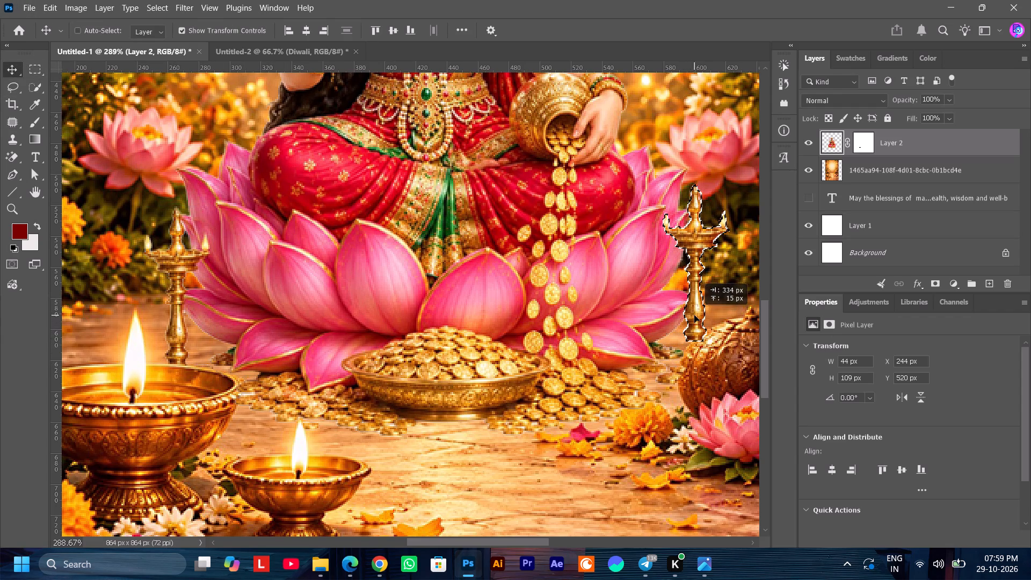
{"action": "left_click_drag", "start_coordinate": [694, 315], "coordinate": [696, 321], "text": "alt"}
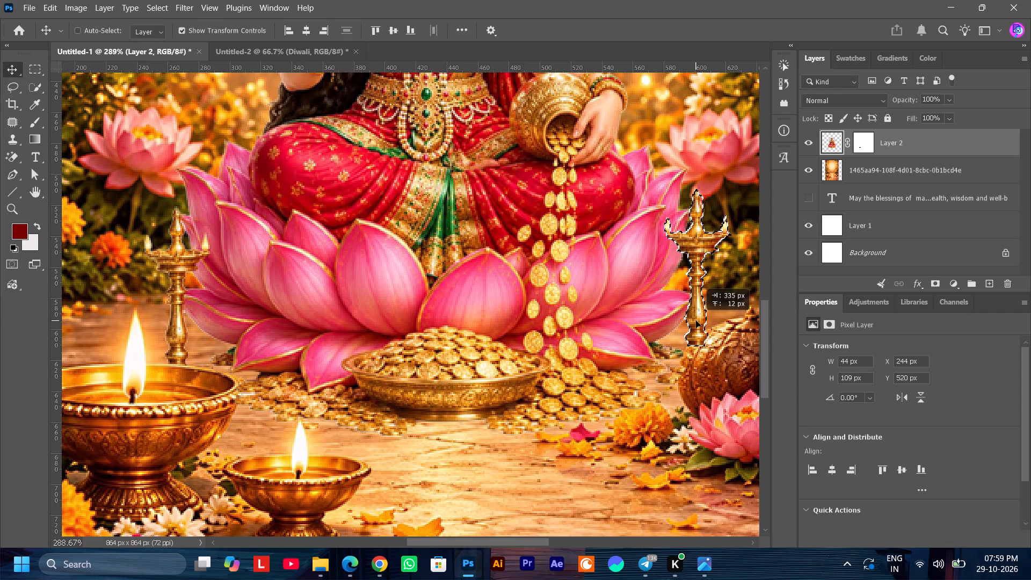
{"action": "left_click_drag", "start_coordinate": [696, 321], "coordinate": [696, 323], "text": "alt"}
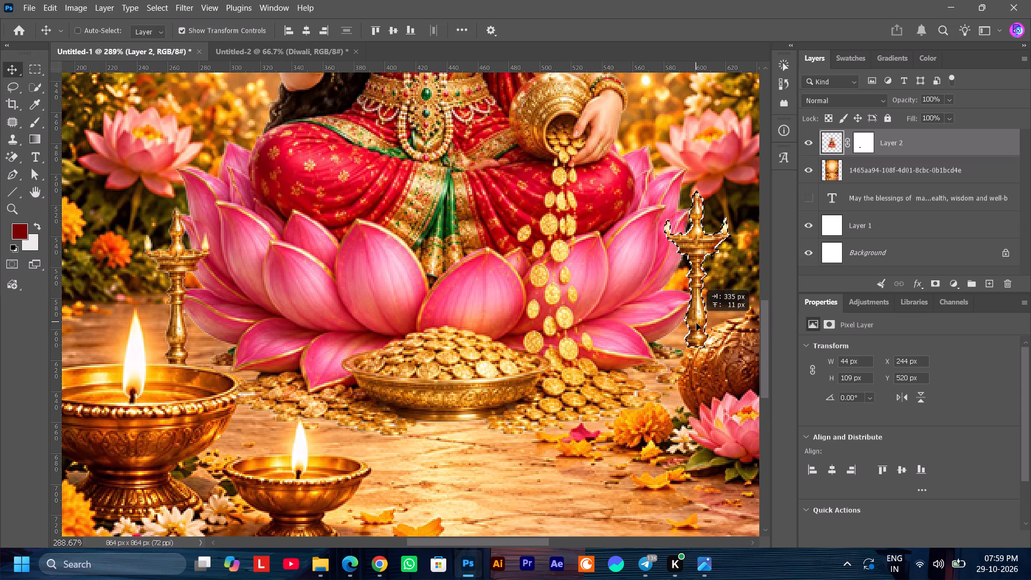
{"action": "left_click_drag", "start_coordinate": [696, 323], "coordinate": [693, 351], "text": "alt"}
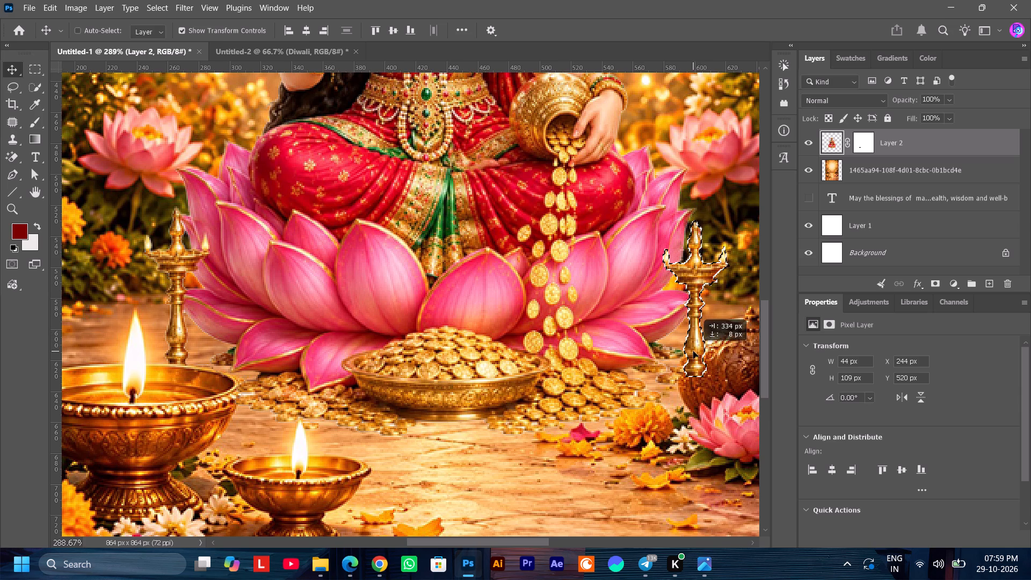
{"action": "left_click_drag", "start_coordinate": [693, 351], "coordinate": [694, 347], "text": "alt"}
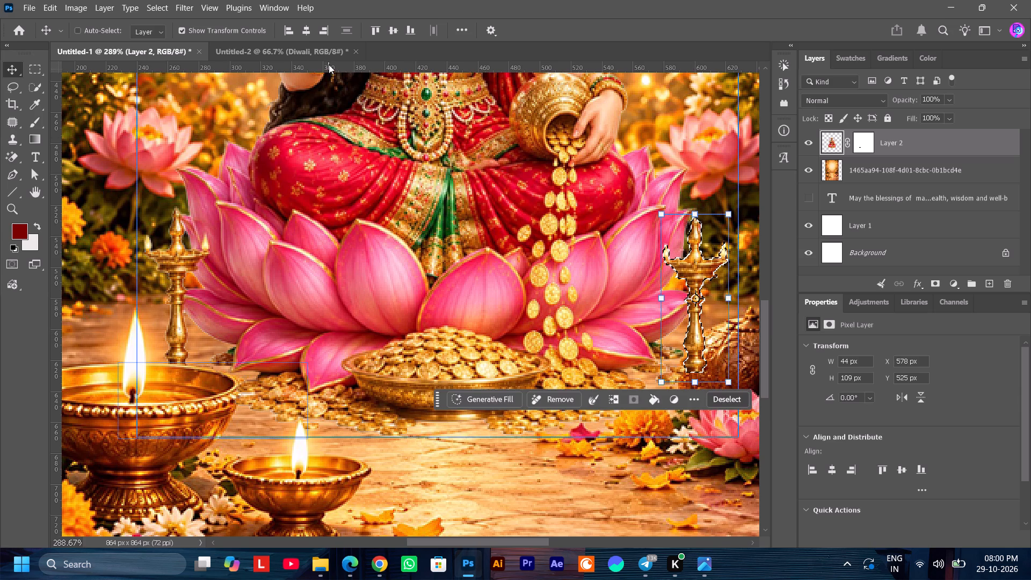
Add a horizontal guide at the original lamp's top, align the duplicate lamp to it at about X 583, Y 519 px, and deselect.
{"action": "left_click_drag", "start_coordinate": [329, 64], "coordinate": [335, 207]}
{"action": "left_click_drag", "start_coordinate": [698, 332], "coordinate": [703, 323]}
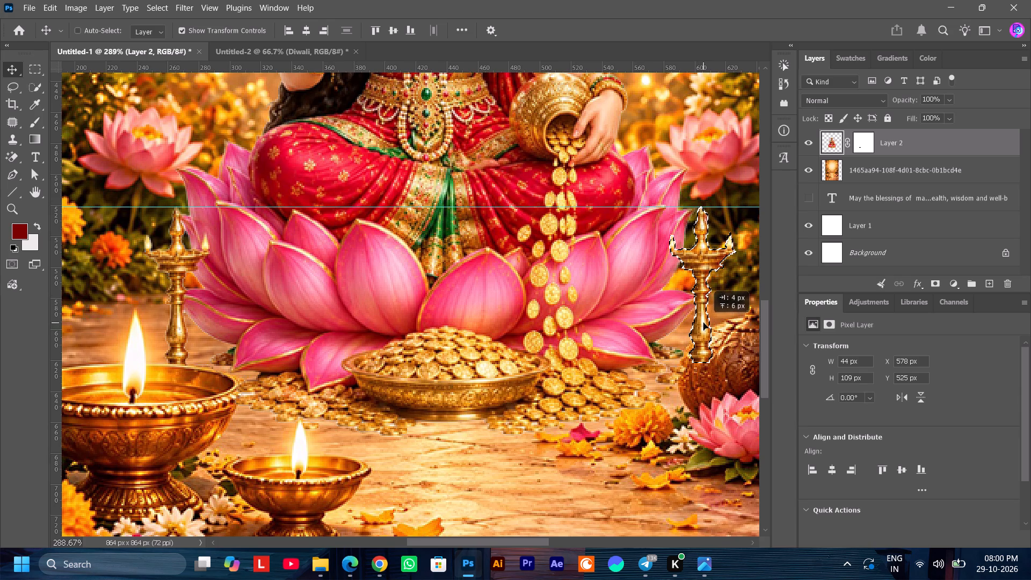
{"action": "left_click_drag", "start_coordinate": [703, 323], "coordinate": [704, 323]}
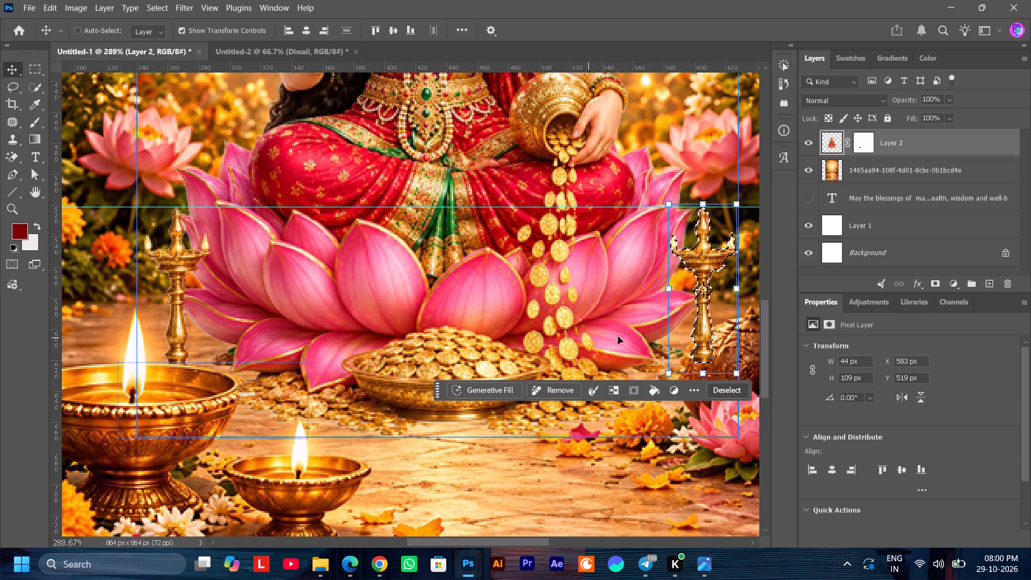
{"action": "left_click", "coordinate": [722, 388]}
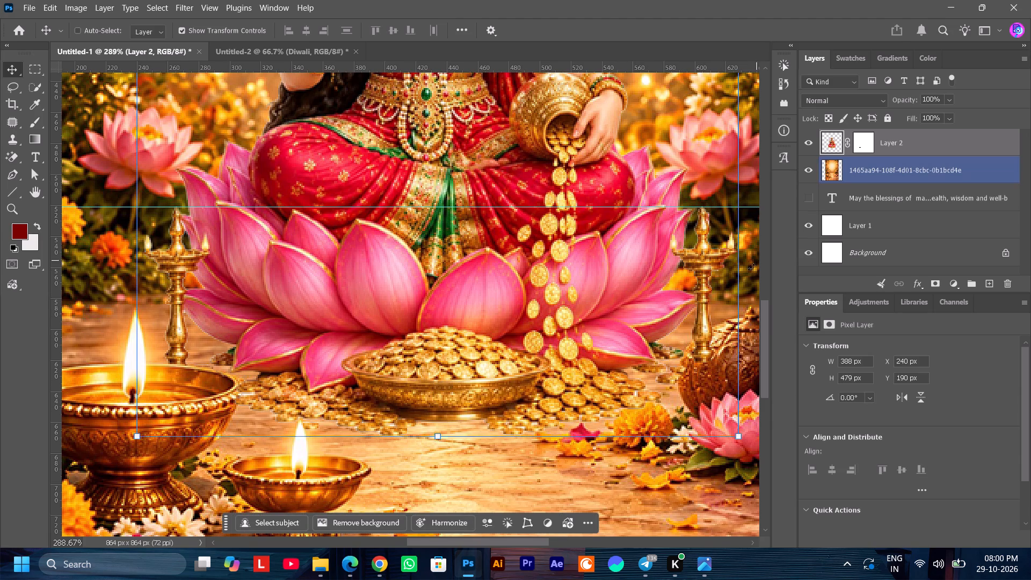
Mask out the duplicate lamp's base over the brown pot by painting black on Layer 2's mask inside a Lasso selection, and deselect.
{"action": "scroll", "coordinate": [713, 355], "scroll_direction": "up", "scroll_amount": 7, "text": "alt"}
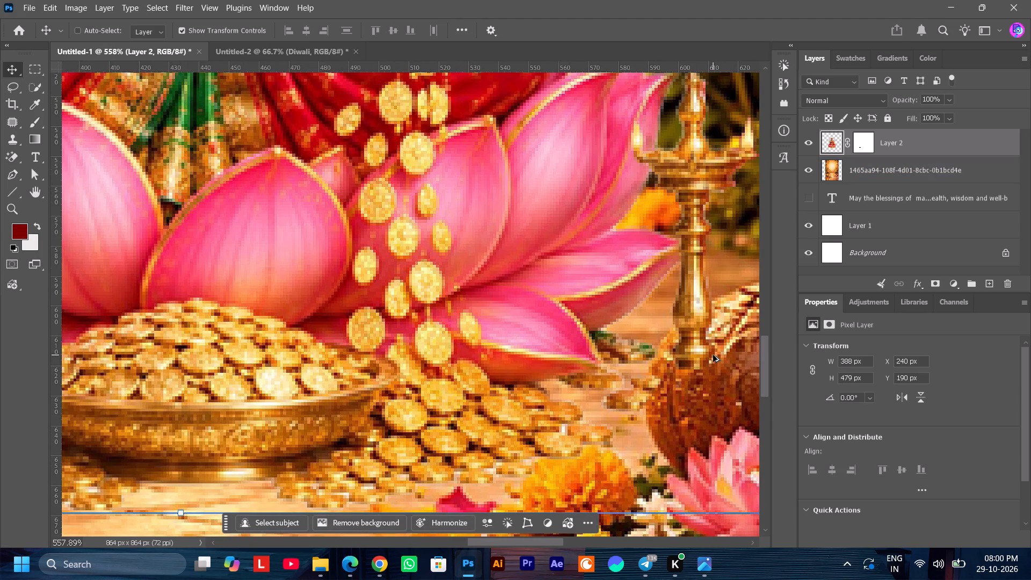
{"action": "scroll", "coordinate": [713, 355], "scroll_direction": "up", "scroll_amount": 3, "text": "alt"}
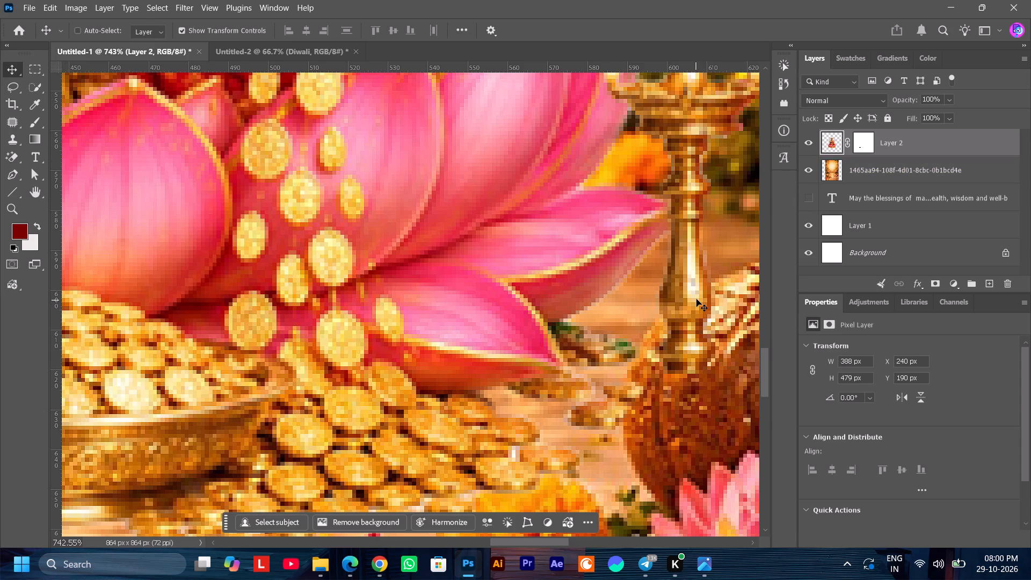
{"action": "left_click", "coordinate": [11, 84]}
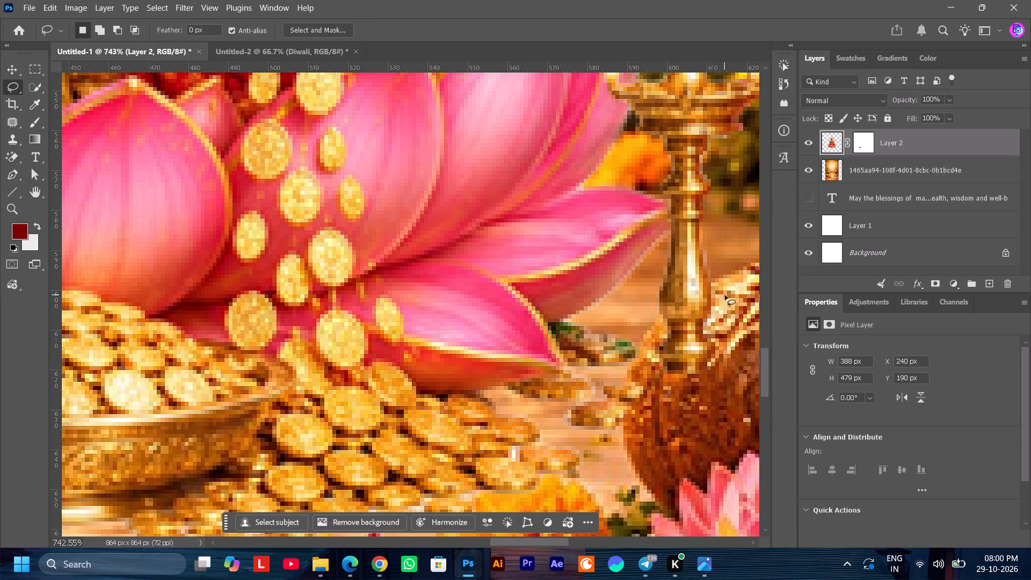
{"action": "left_click", "coordinate": [727, 274]}
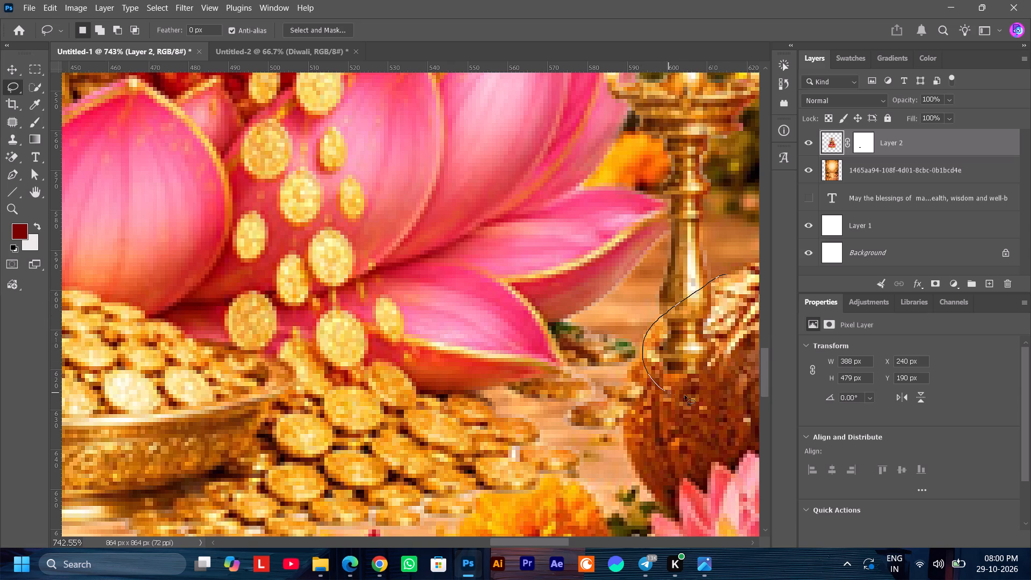
{"action": "left_click", "coordinate": [861, 147]}
{"action": "left_click", "coordinate": [33, 124]}
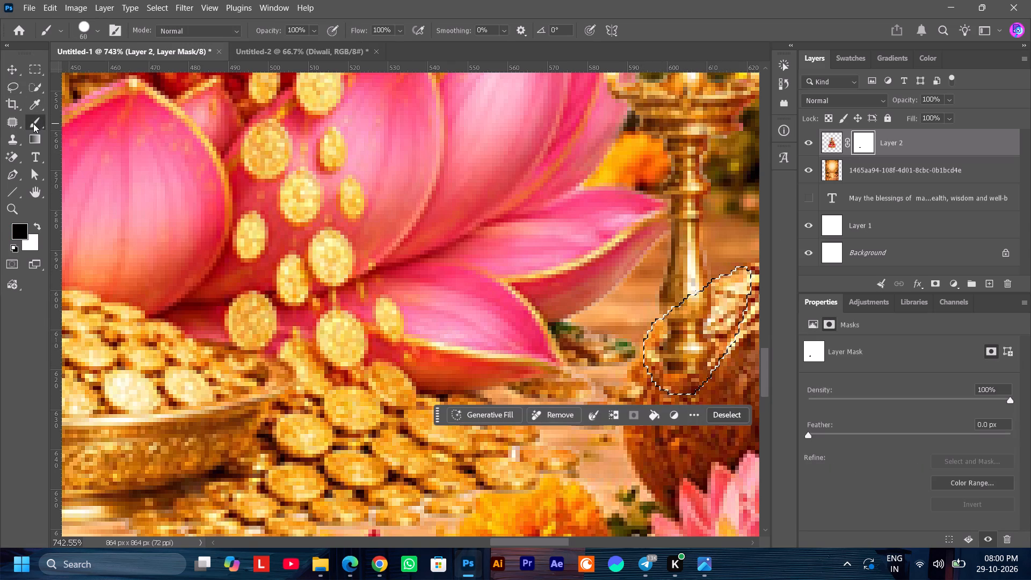
{"action": "left_click_drag", "start_coordinate": [646, 344], "coordinate": [651, 330]}
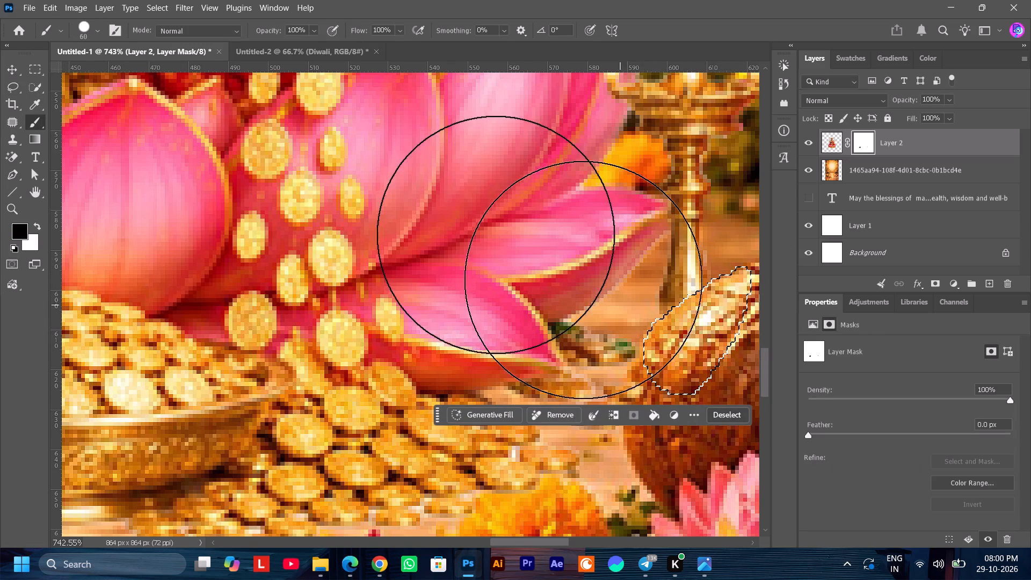
{"action": "left_click", "coordinate": [10, 67]}
{"action": "scroll", "coordinate": [482, 248], "scroll_direction": "down", "scroll_amount": 10, "text": "alt"}
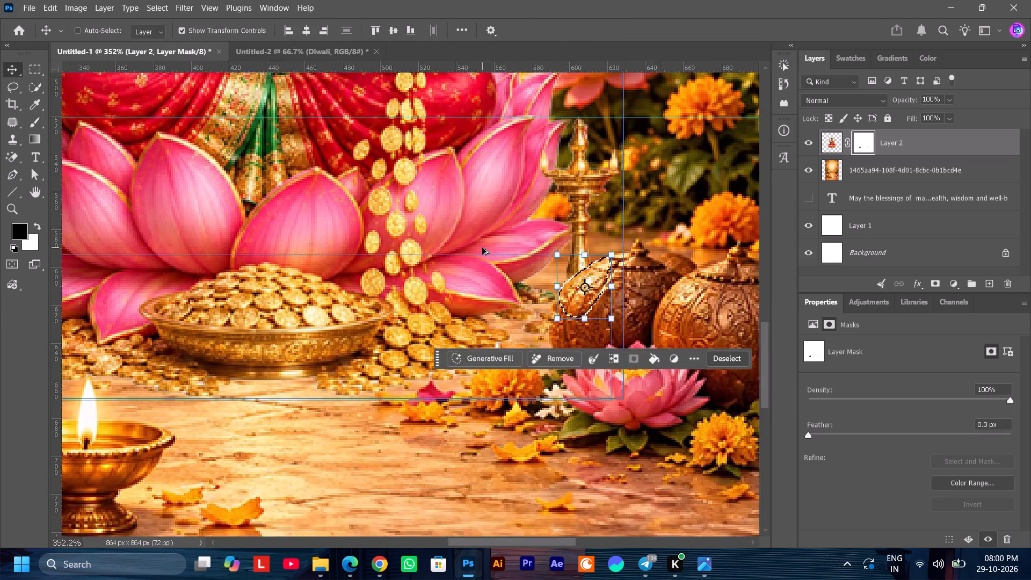
{"action": "left_click", "coordinate": [703, 322]}
Remove the horizontal alignment guide from the canvas.
{"action": "scroll", "coordinate": [373, 278], "scroll_direction": "down", "scroll_amount": 4, "text": "alt"}
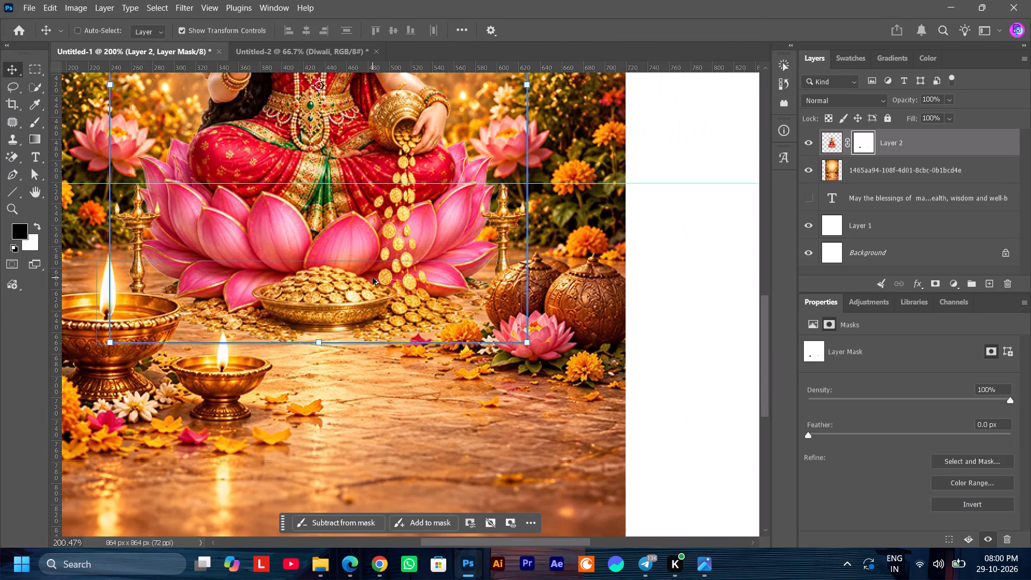
{"action": "scroll", "coordinate": [365, 279], "scroll_direction": "up", "scroll_amount": 11, "text": "ctrl"}
{"action": "scroll", "coordinate": [366, 279], "scroll_direction": "down", "scroll_amount": 5, "text": "alt"}
{"action": "scroll", "coordinate": [395, 318], "scroll_direction": "up", "scroll_amount": 3, "text": "ctrl"}
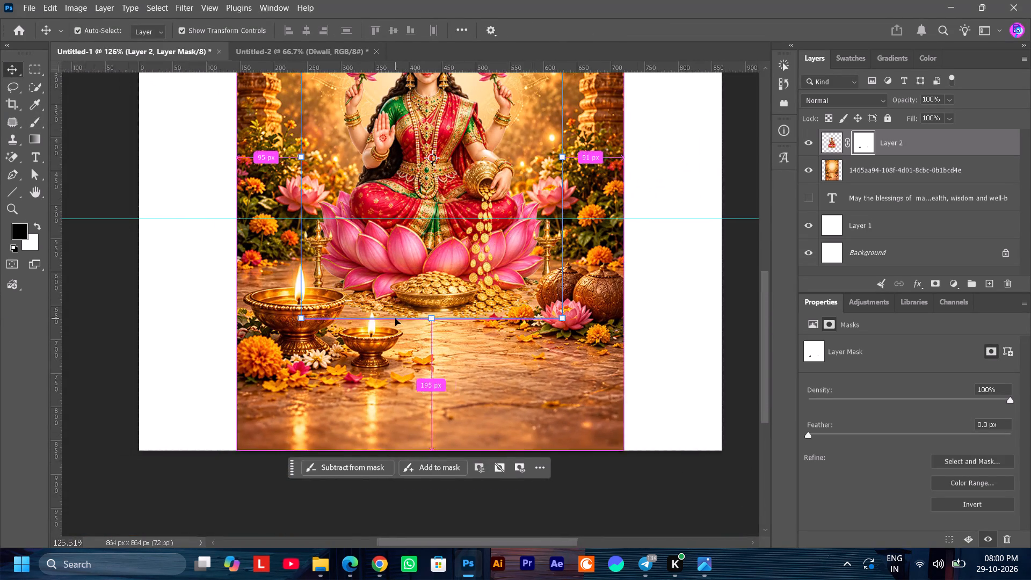
{"action": "scroll", "coordinate": [395, 318], "scroll_direction": "up", "scroll_amount": 9, "text": "ctrl"}
{"action": "left_click_drag", "start_coordinate": [208, 219], "coordinate": [231, 0]}
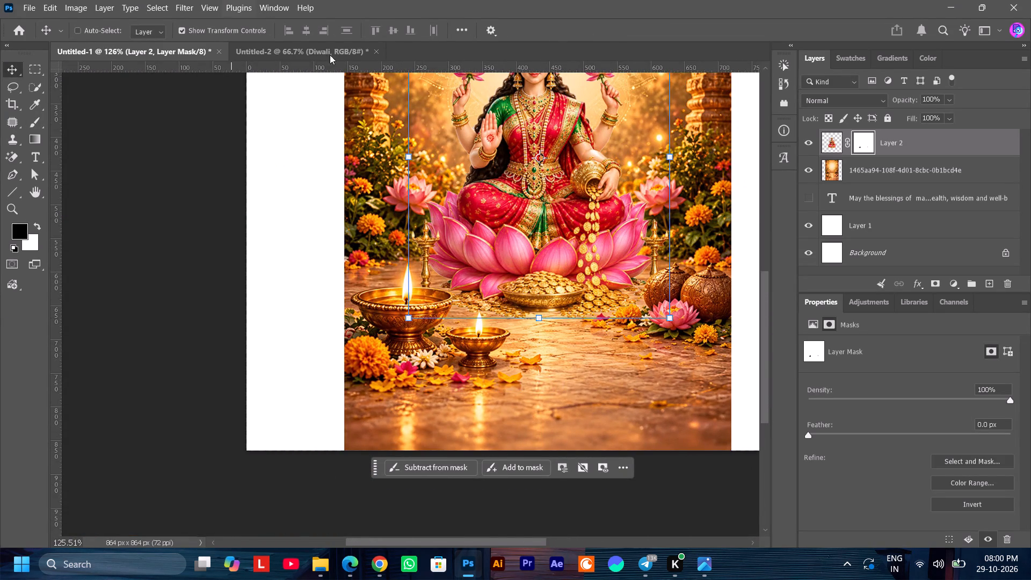
Select the hidden "May the blessings of maa laxmi" text layer.
{"action": "scroll", "coordinate": [589, 264], "scroll_direction": "down", "scroll_amount": 3, "text": "alt"}
{"action": "scroll", "coordinate": [683, 267], "scroll_direction": "up", "scroll_amount": 10}
{"action": "scroll", "coordinate": [684, 265], "scroll_direction": "down", "scroll_amount": 5, "text": "ctrl"}
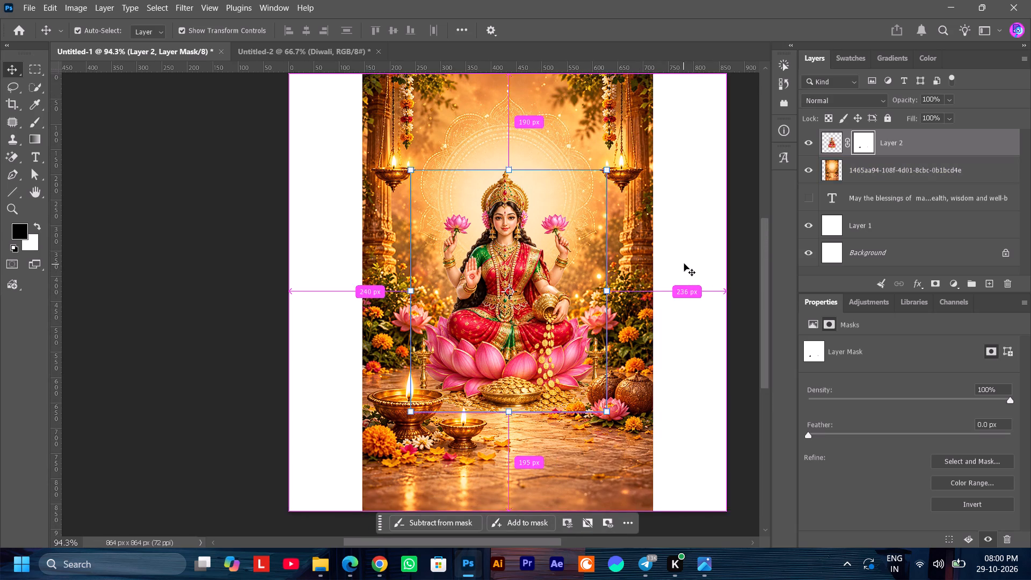
{"action": "scroll", "coordinate": [684, 264], "scroll_direction": "down", "scroll_amount": 2, "text": "ctrl"}
{"action": "left_click", "coordinate": [884, 197]}
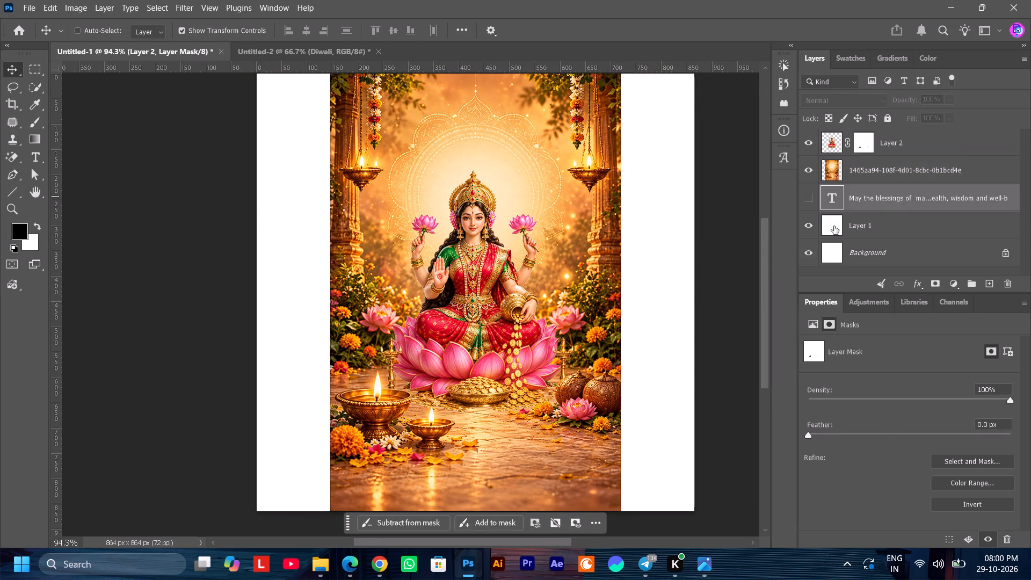
{"action": "left_click", "coordinate": [722, 264]}
{"action": "left_click", "coordinate": [722, 264]}
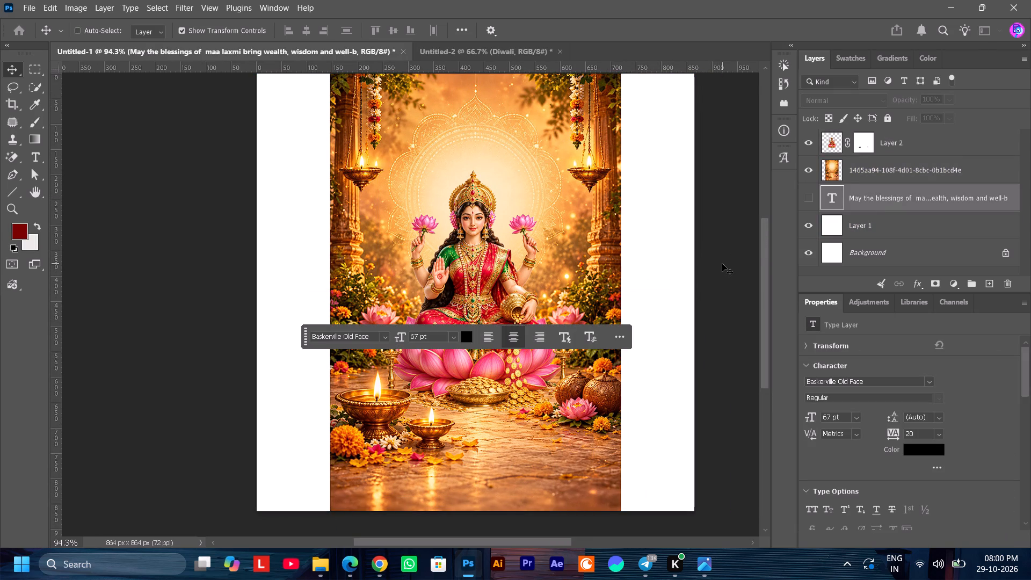